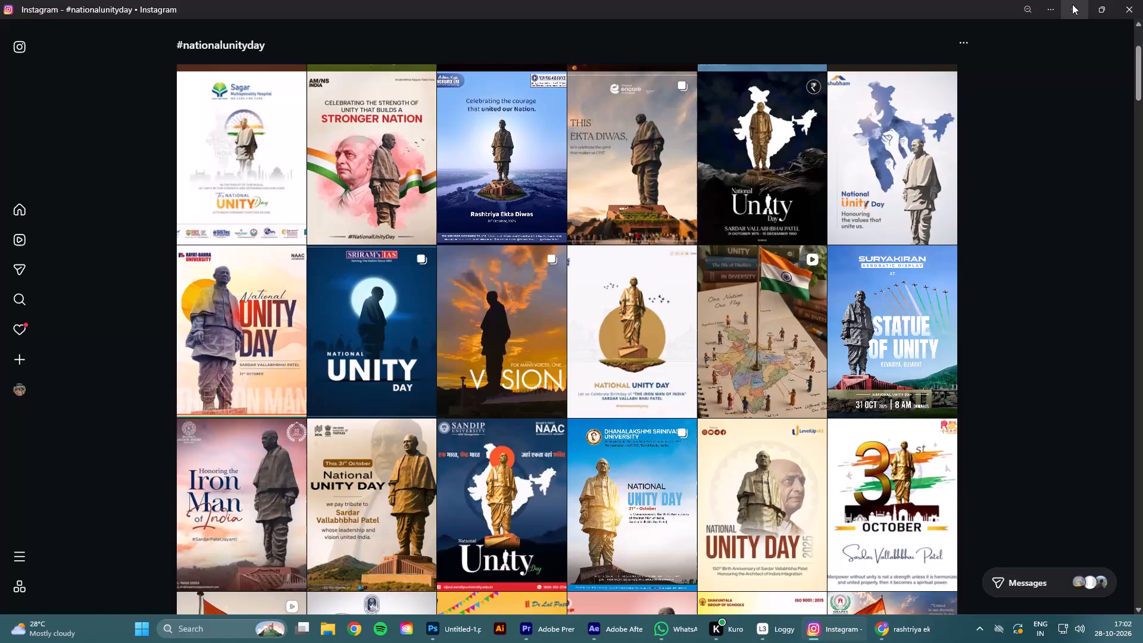
Minimize the Instagram window showing the #nationalunityday posts to reach the desktop.
{"action": "left_click", "coordinate": [1080, 6]}
{"action": "double_click", "coordinate": [661, 166]}
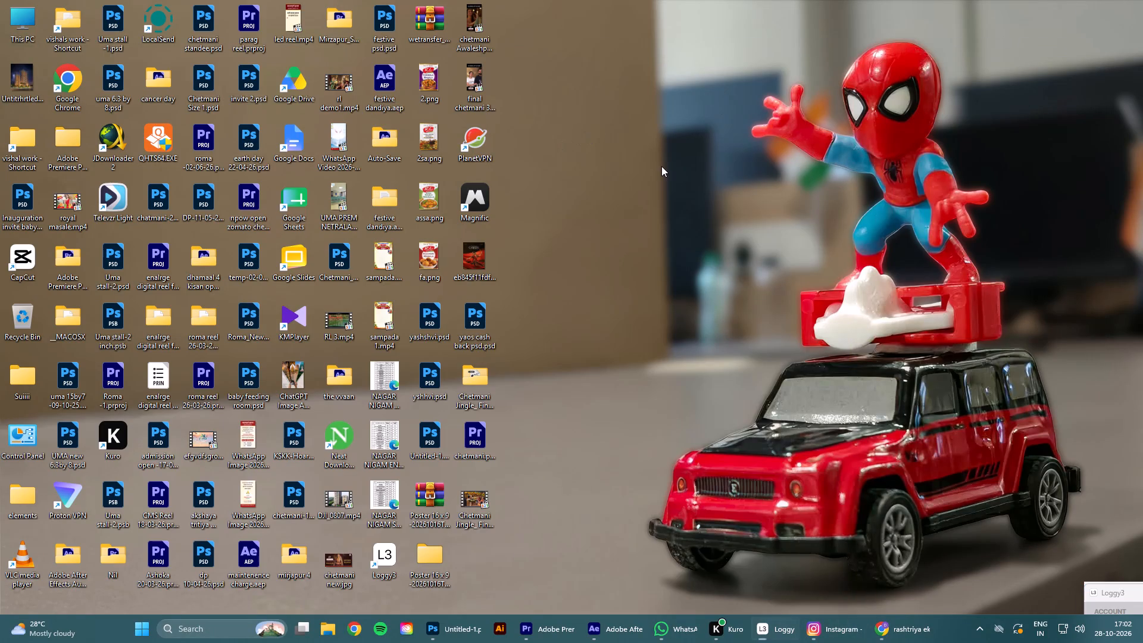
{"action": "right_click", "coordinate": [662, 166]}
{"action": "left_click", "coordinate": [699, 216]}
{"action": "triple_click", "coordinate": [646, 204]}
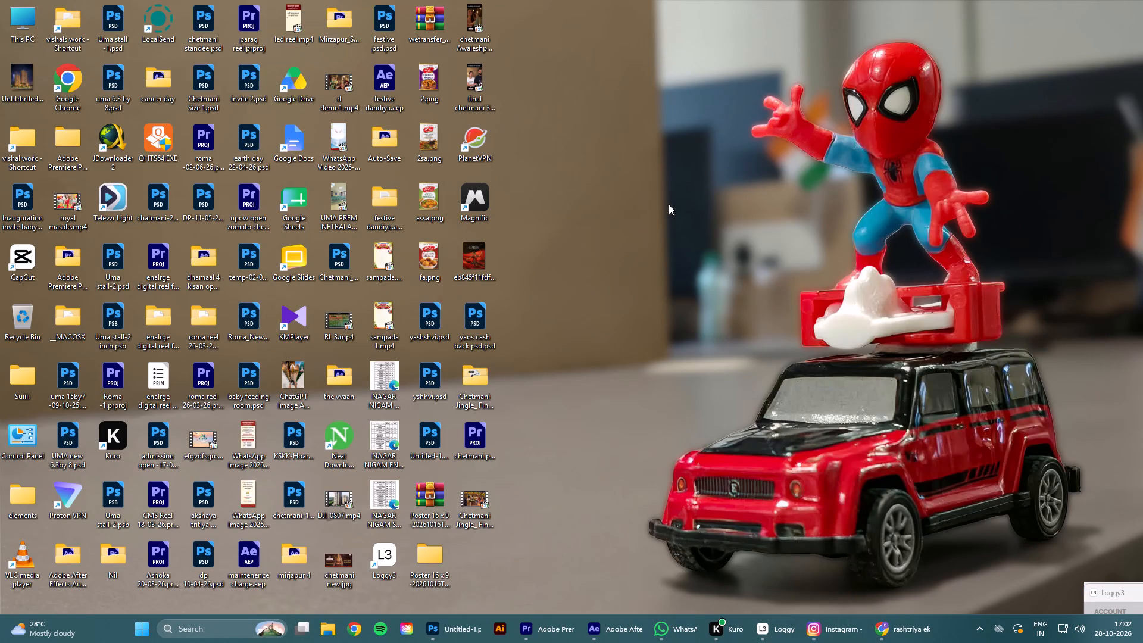
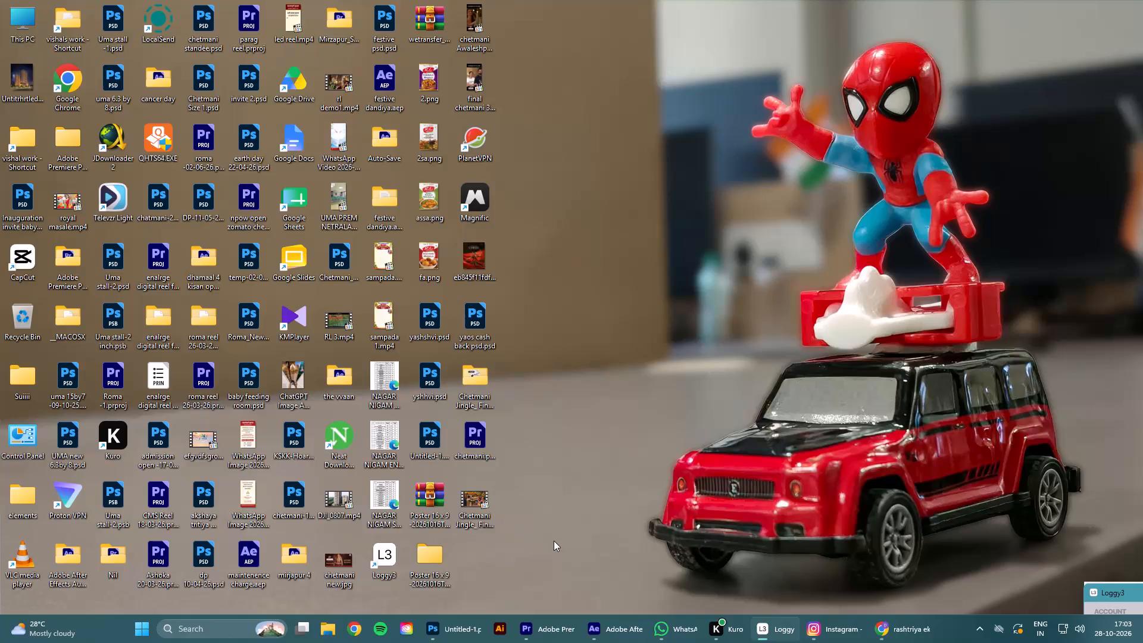
Switch to Photoshop and close the Royal water "Your Perfect Travel Companion" poster document.
{"action": "left_click", "coordinate": [460, 626]}
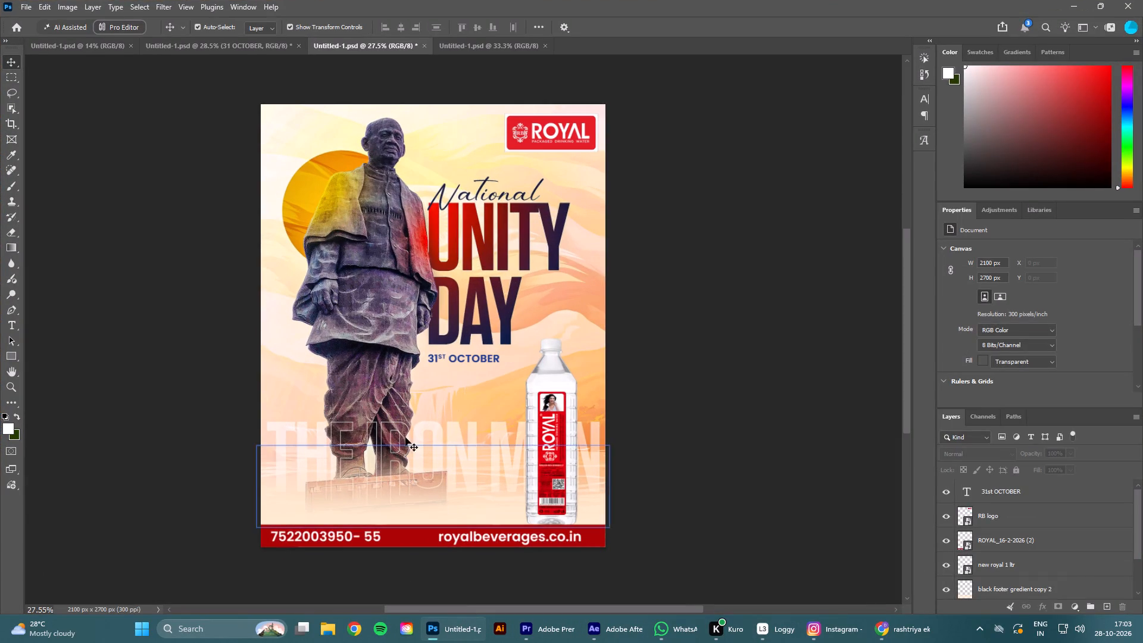
{"action": "left_click", "coordinate": [470, 36]}
{"action": "left_click", "coordinate": [474, 38]}
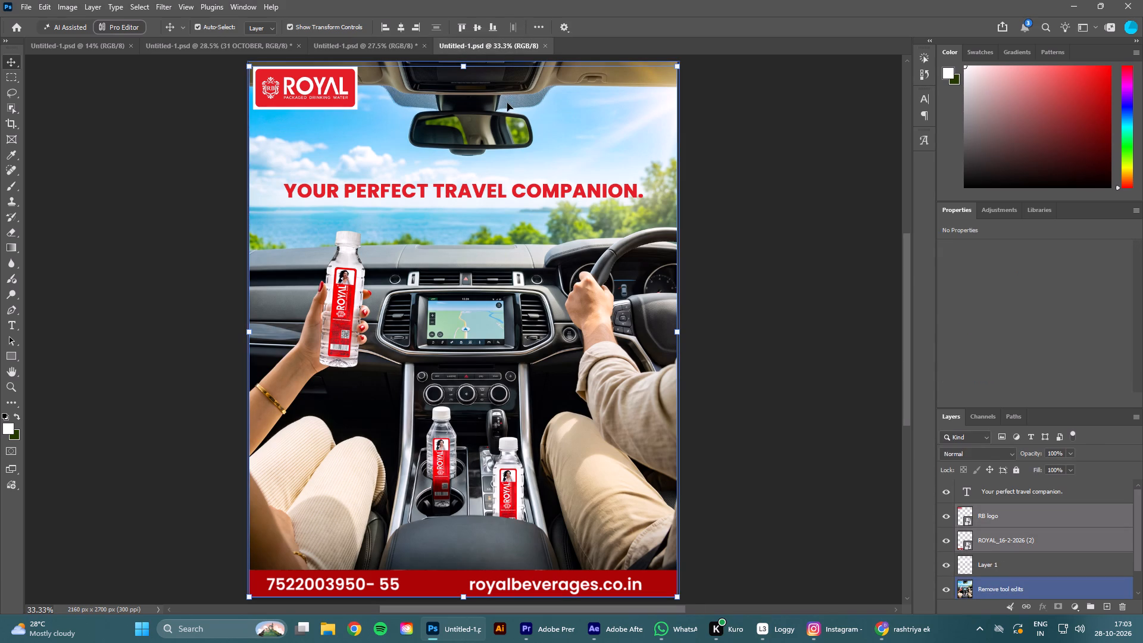
{"action": "left_click", "coordinate": [783, 139]}
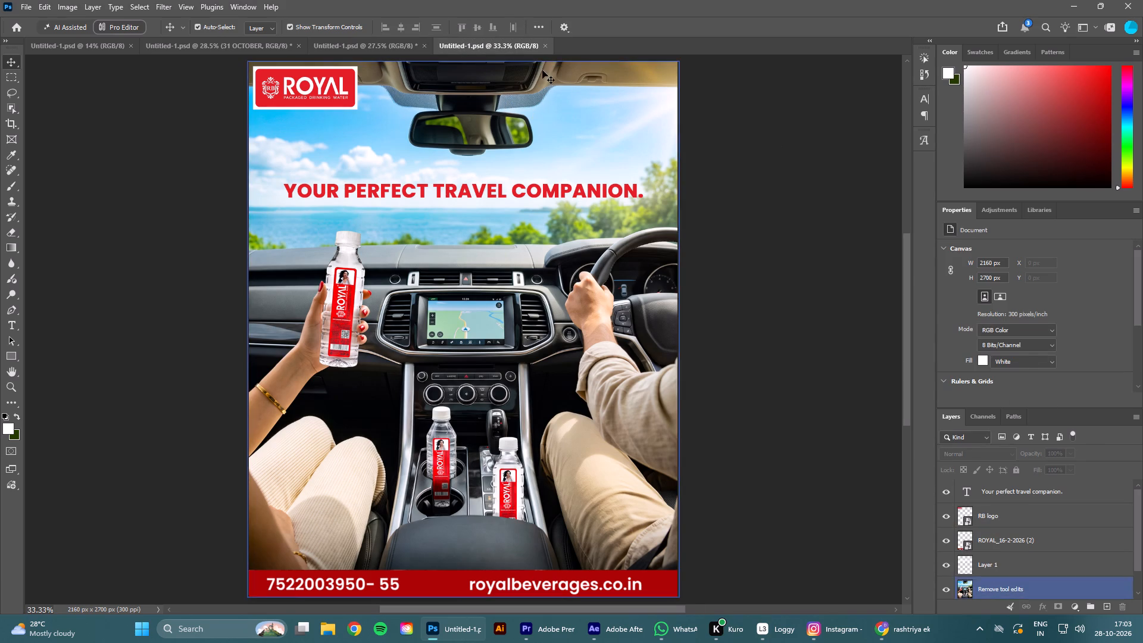
{"action": "left_click", "coordinate": [544, 46]}
Look through the open posters, going from the National Unity Day namkeen poster to the Dev Deepawali 2026 Varanasi poster.
{"action": "left_click", "coordinate": [261, 51]}
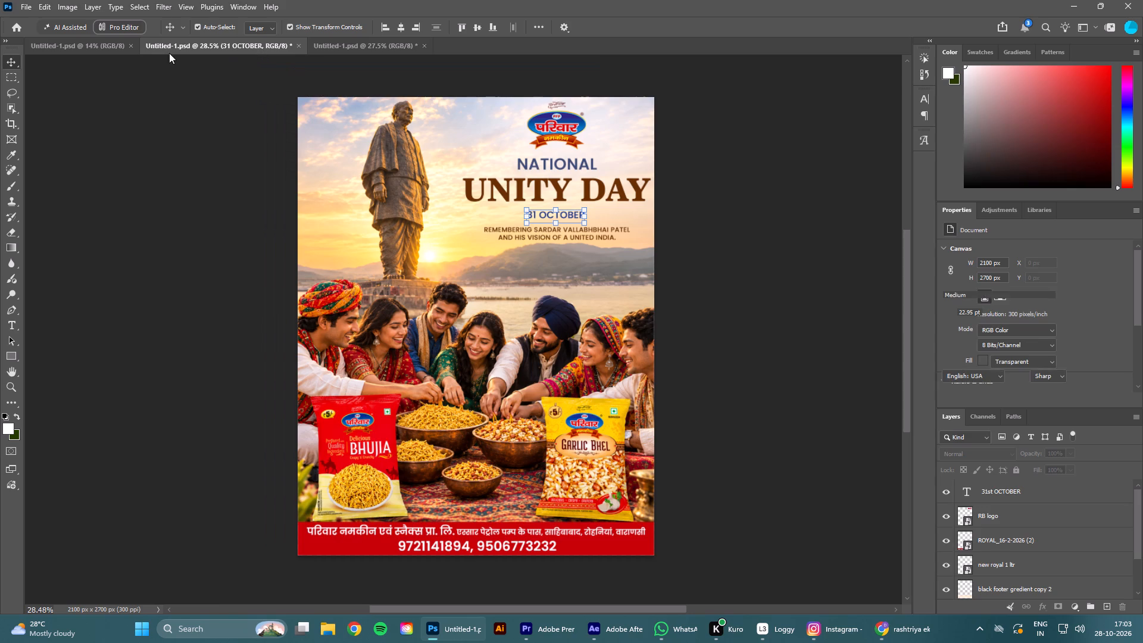
{"action": "left_click", "coordinate": [105, 44]}
{"action": "left_click", "coordinate": [195, 206]}
{"action": "left_click", "coordinate": [789, 219]}
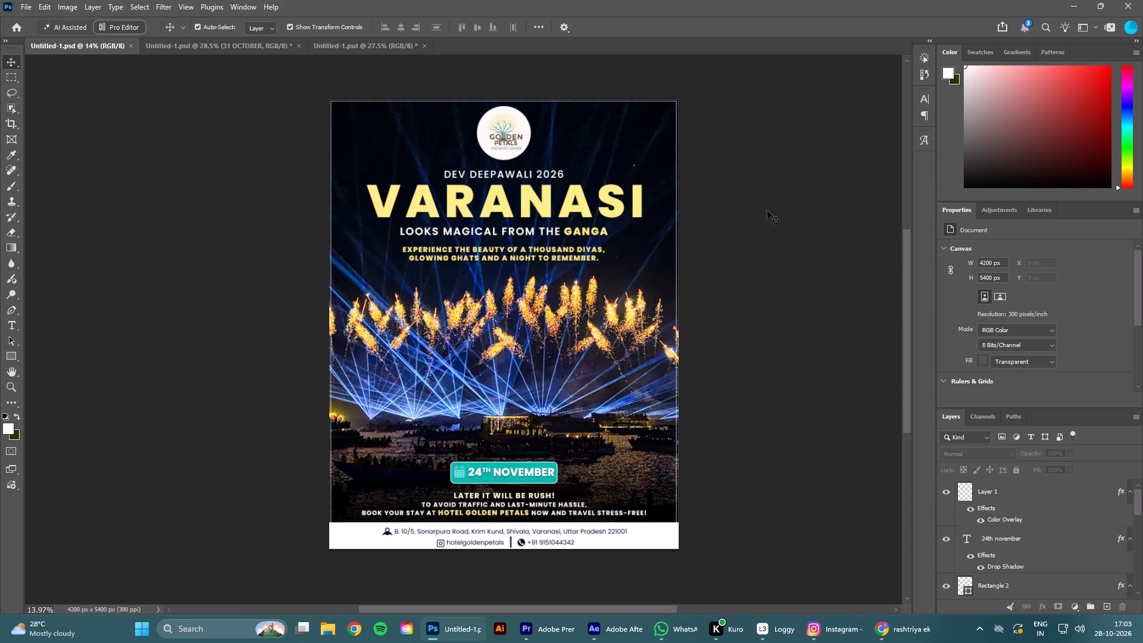
{"action": "left_click", "coordinate": [727, 117]}
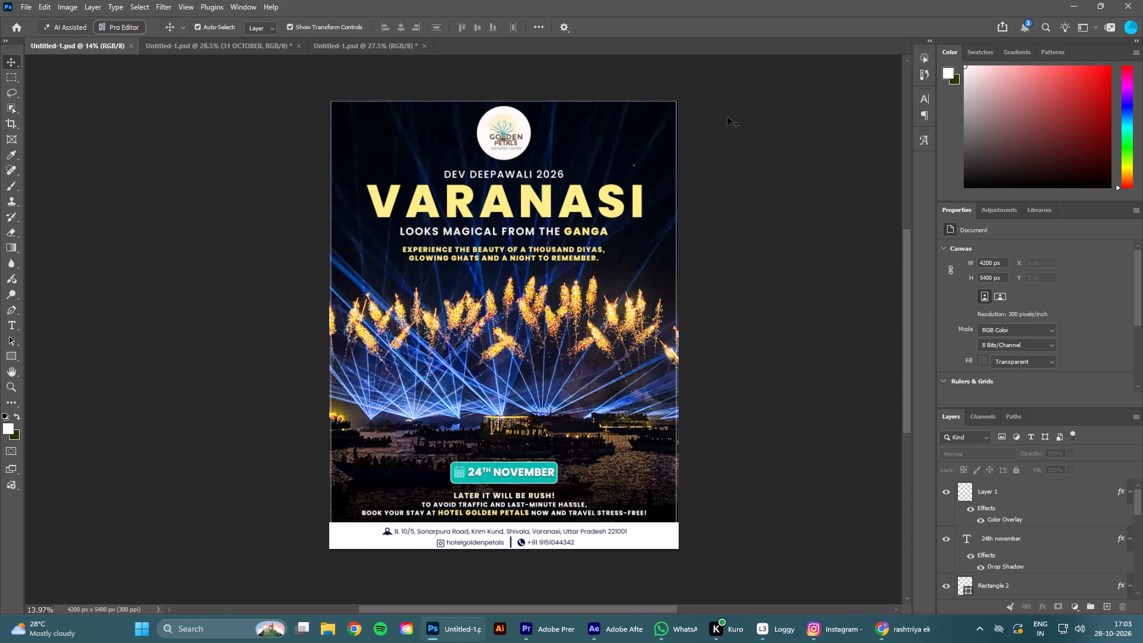
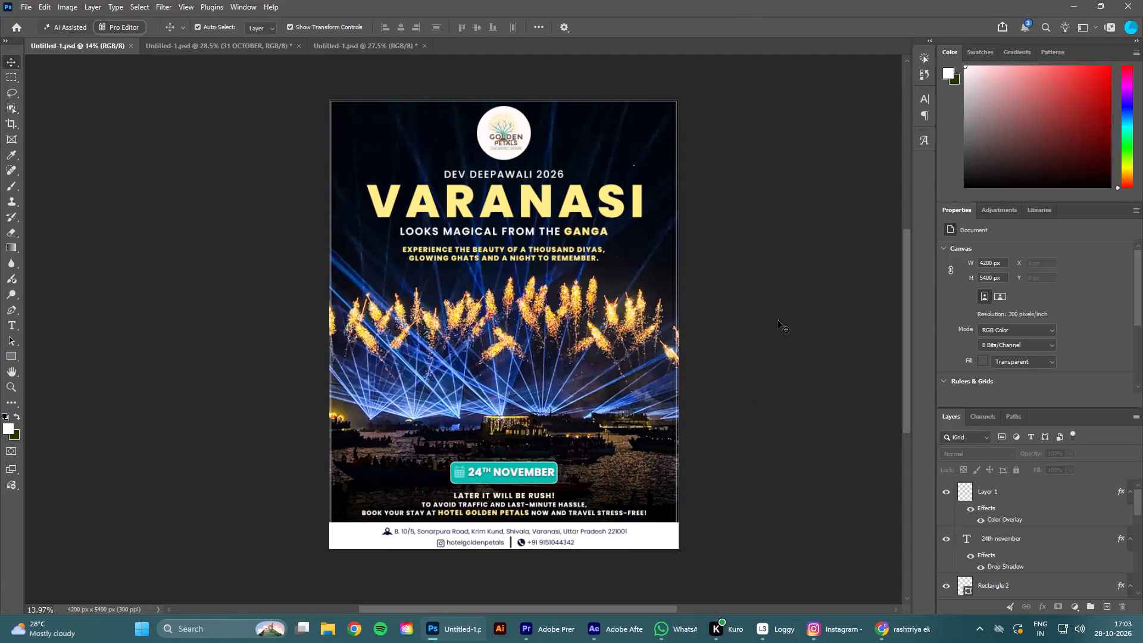
Look through the National Unity Day poster and the last open document, and minimize Photoshop to reach the desktop.
{"action": "left_click", "coordinate": [738, 286]}
{"action": "left_click", "coordinate": [193, 49]}
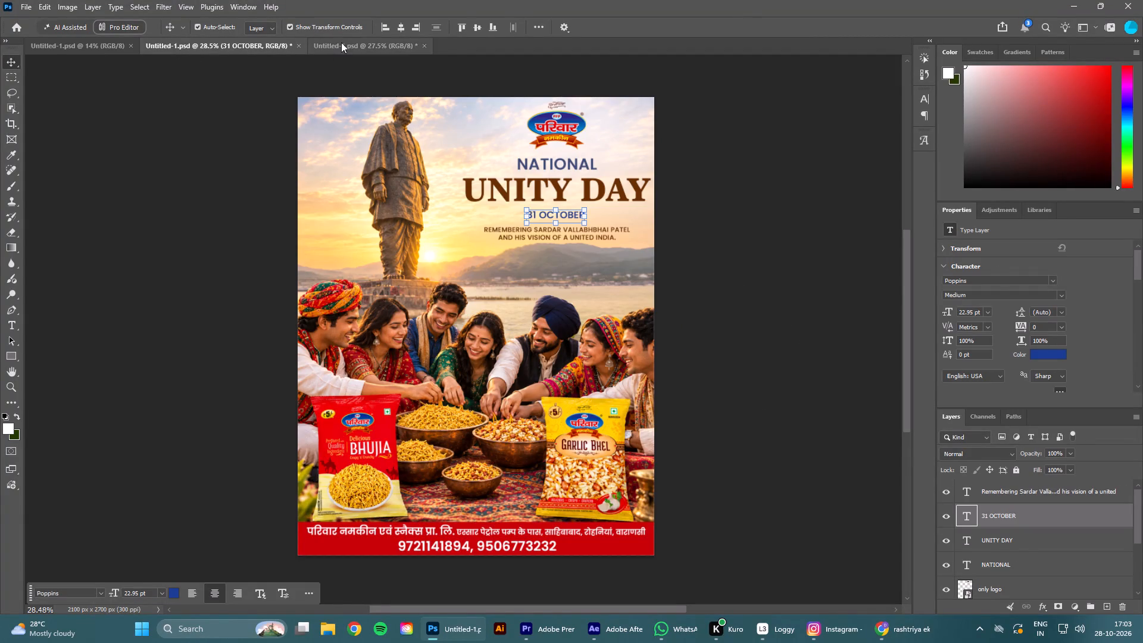
{"action": "left_click", "coordinate": [341, 42]}
{"action": "left_click", "coordinate": [783, 223]}
{"action": "left_click", "coordinate": [1069, 4]}
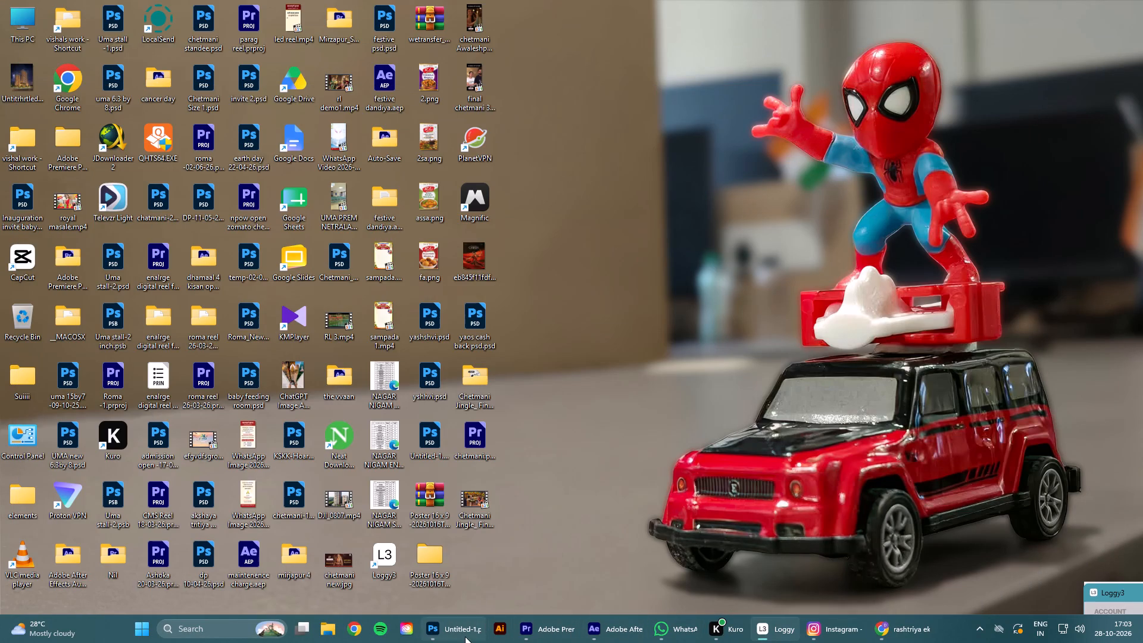
In Photoshop, create a new custom portrait document of 2100 x 2700 px at 300 ppi with a white background.
{"action": "left_click", "coordinate": [466, 636]}
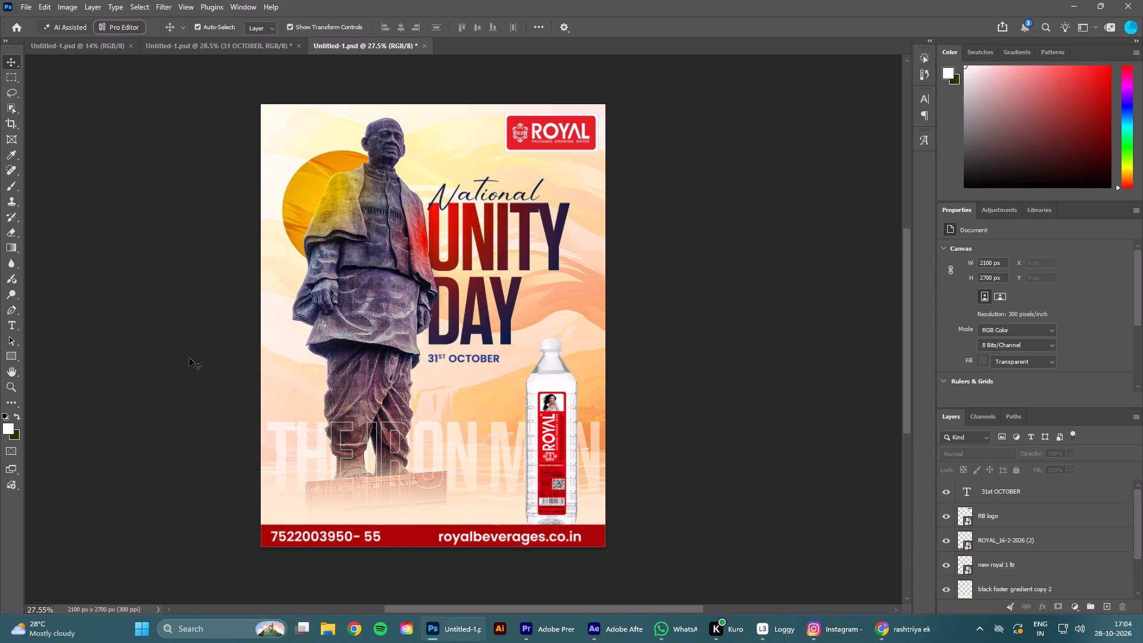
{"action": "left_click", "coordinate": [21, 27]}
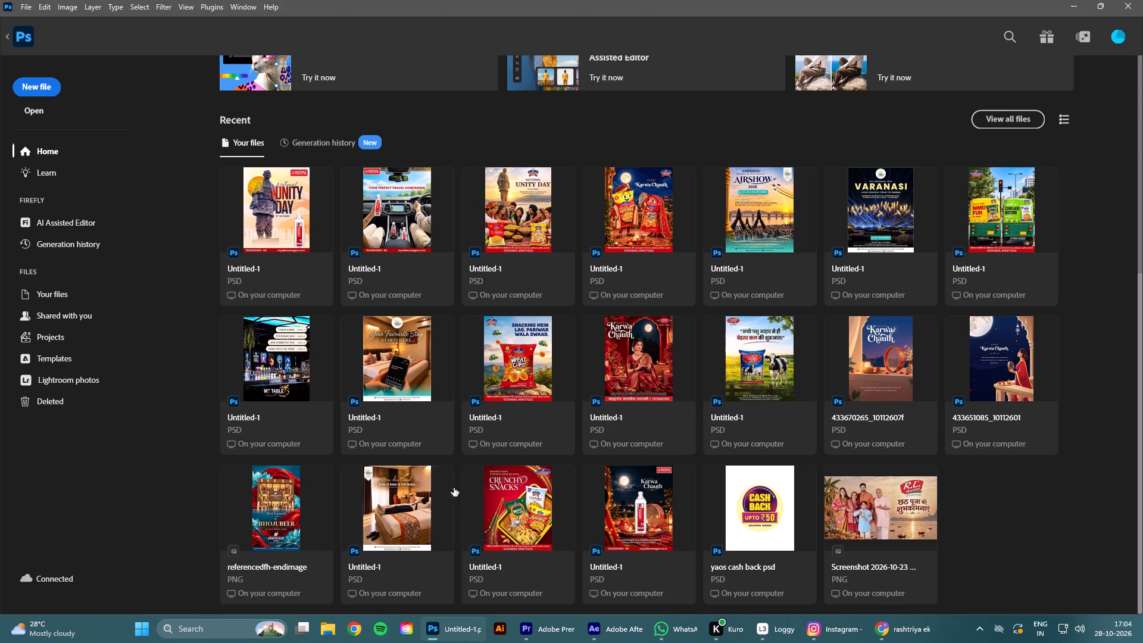
{"action": "left_click", "coordinate": [41, 87]}
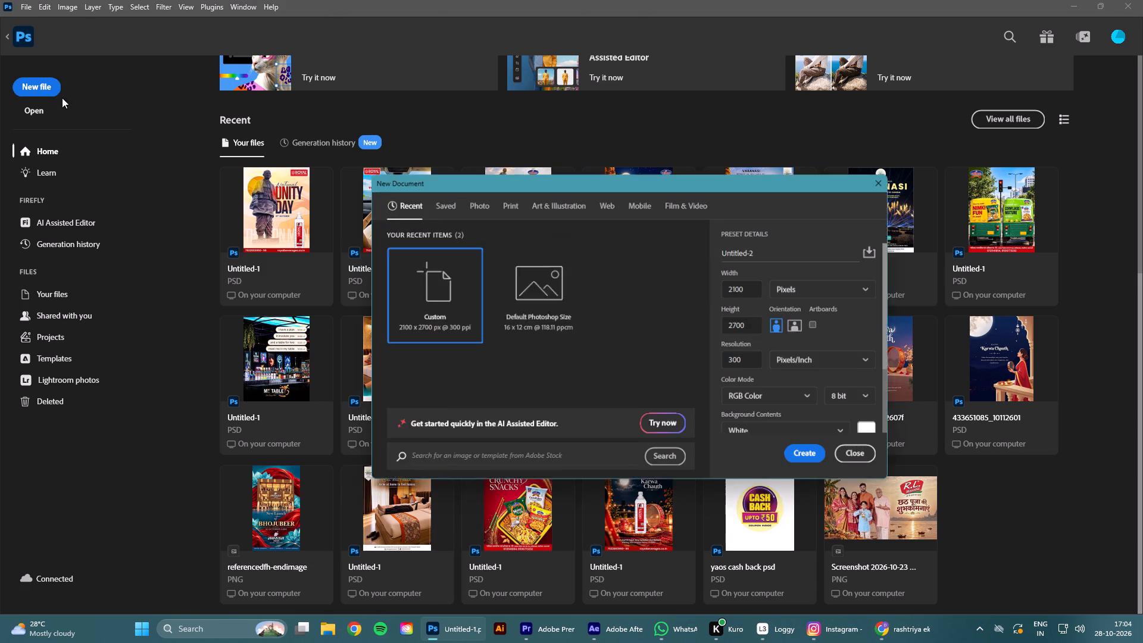
{"action": "left_click", "coordinate": [546, 280]}
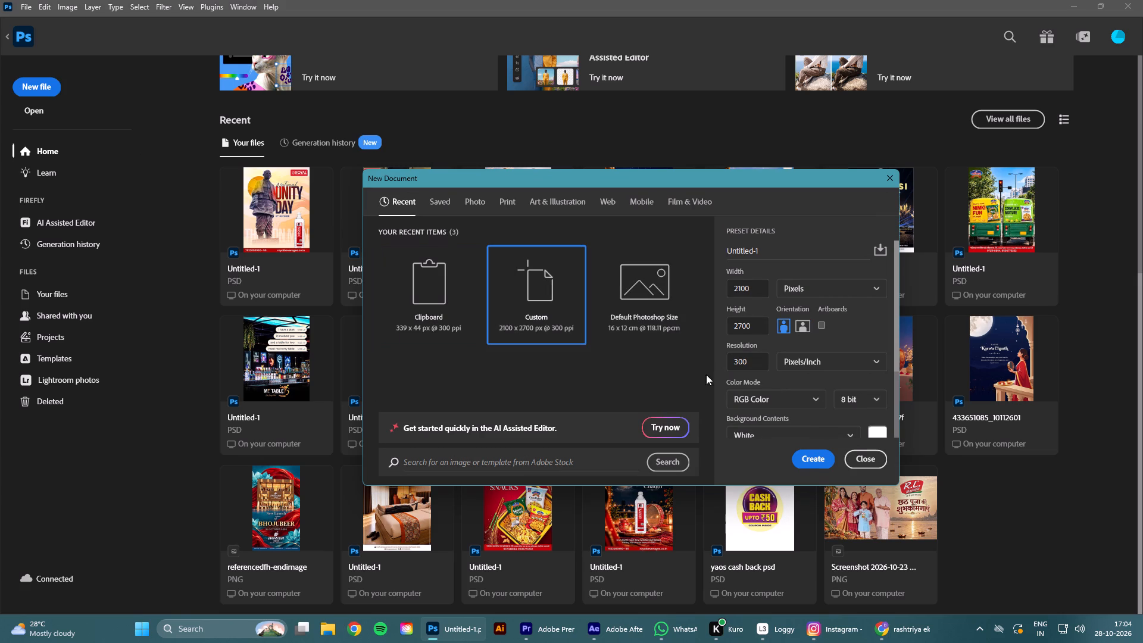
{"action": "left_click", "coordinate": [819, 463]}
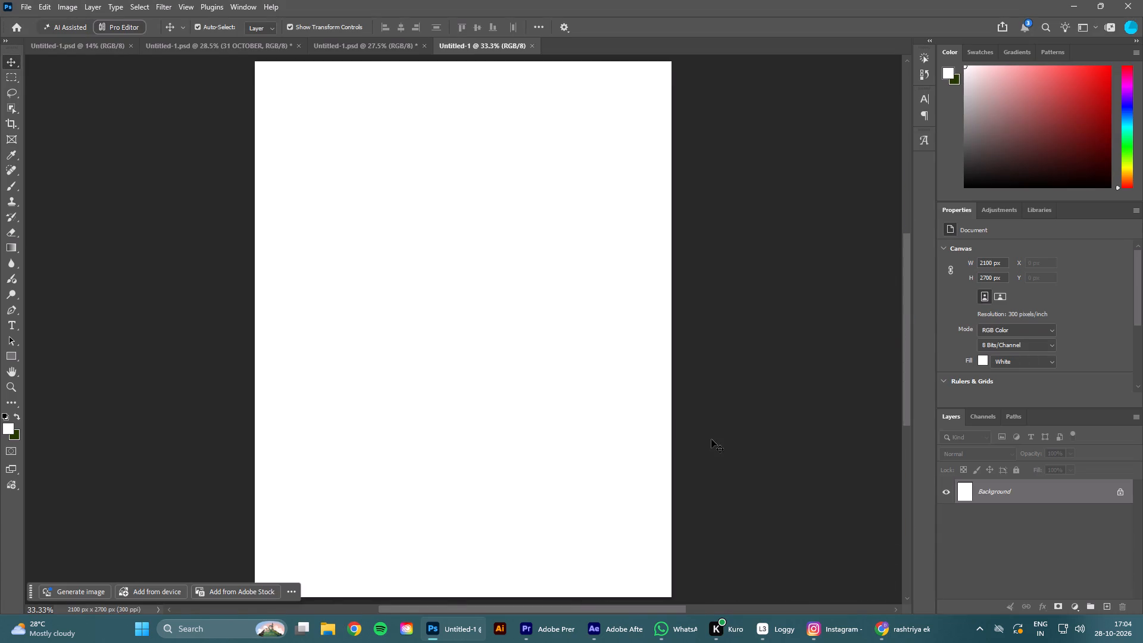
Place images.jfif from the Downloads folder into the blank document as an embedded image at 100% scale.
{"action": "scroll", "coordinate": [674, 393], "scroll_direction": "down", "scroll_amount": 5, "text": "alt"}
{"action": "scroll", "coordinate": [705, 372], "scroll_direction": "down", "scroll_amount": 7}
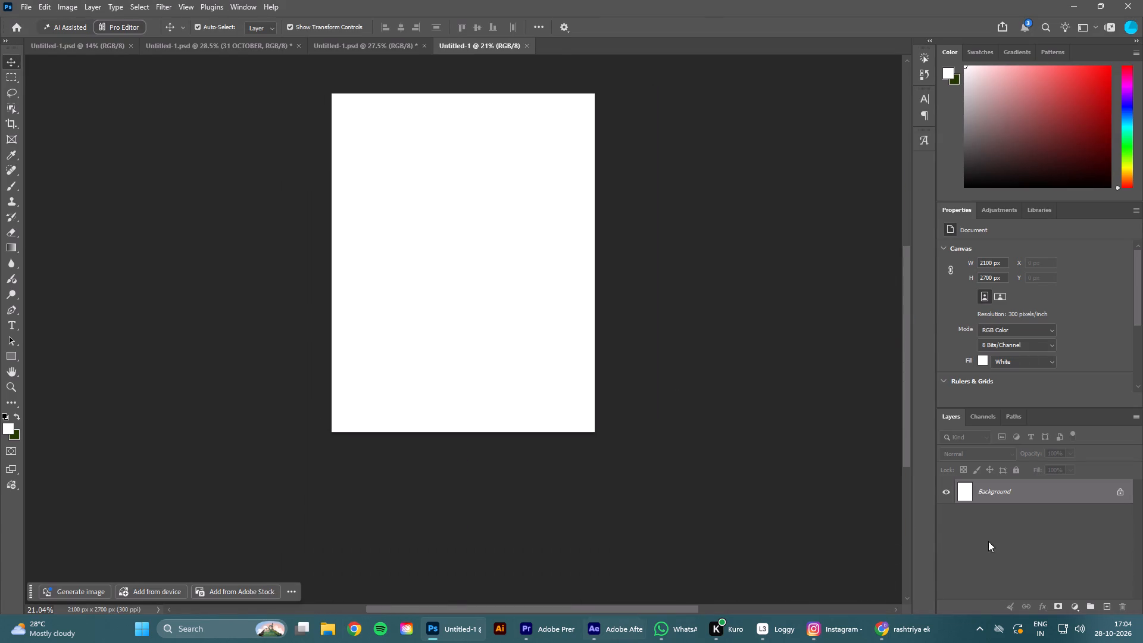
{"action": "left_click", "coordinate": [1076, 2]}
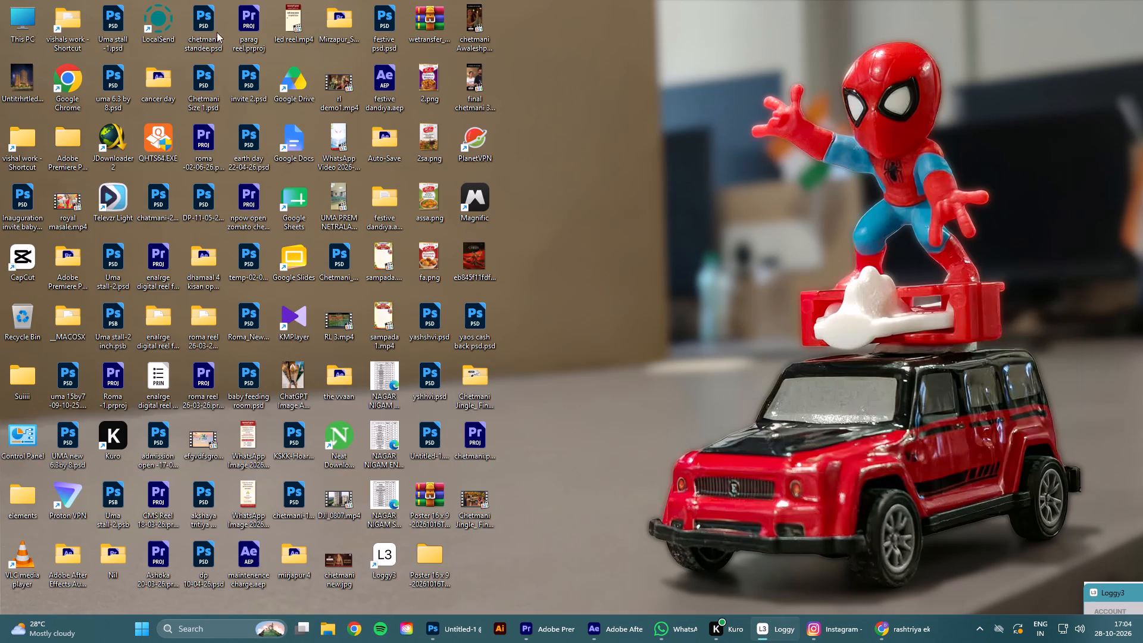
{"action": "double_click", "coordinate": [30, 15]}
{"action": "left_click", "coordinate": [54, 189]}
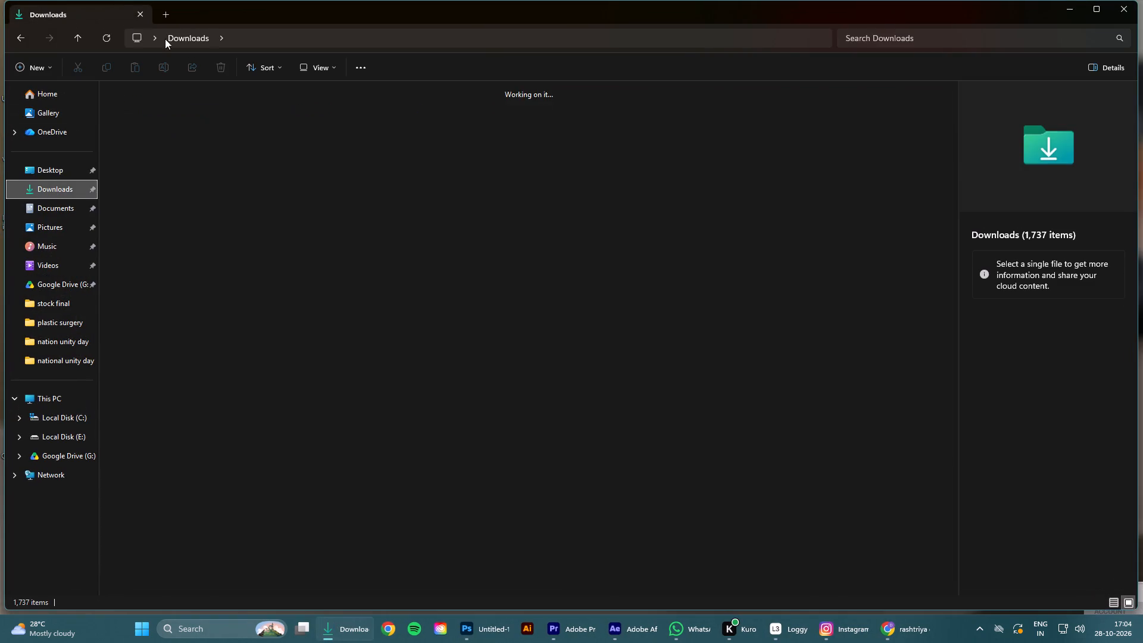
{"action": "left_click", "coordinate": [106, 36]}
{"action": "left_click", "coordinate": [123, 135]}
{"action": "left_click_drag", "start_coordinate": [135, 127], "coordinate": [507, 535]}
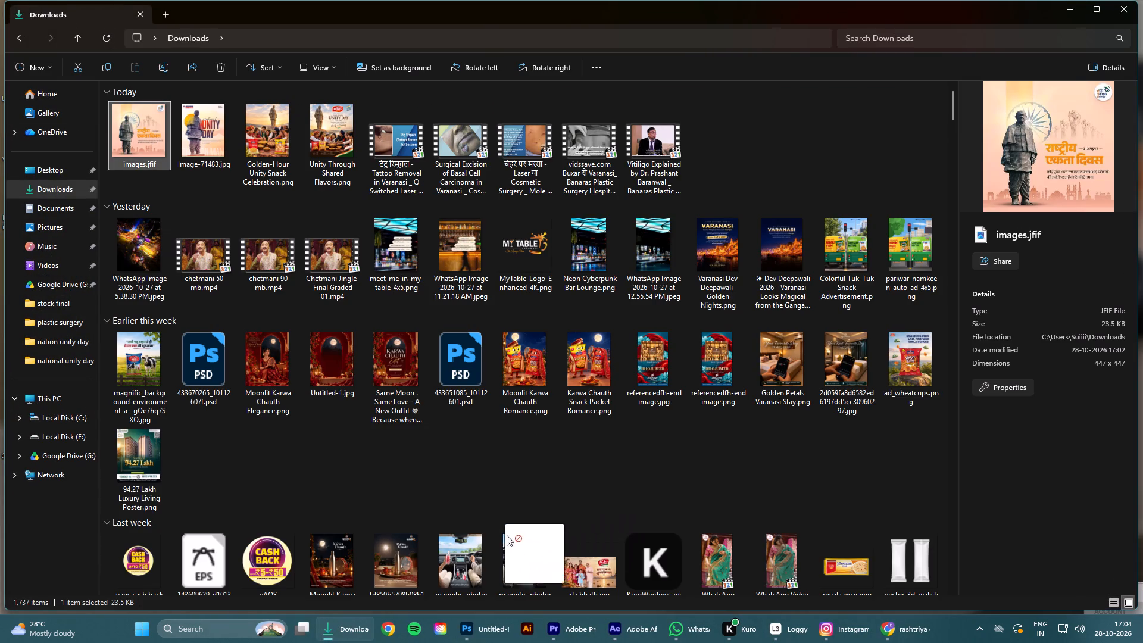
{"action": "left_click_drag", "start_coordinate": [507, 535], "coordinate": [401, 342]}
{"action": "scroll", "coordinate": [602, 207], "scroll_direction": "up", "scroll_amount": 5}
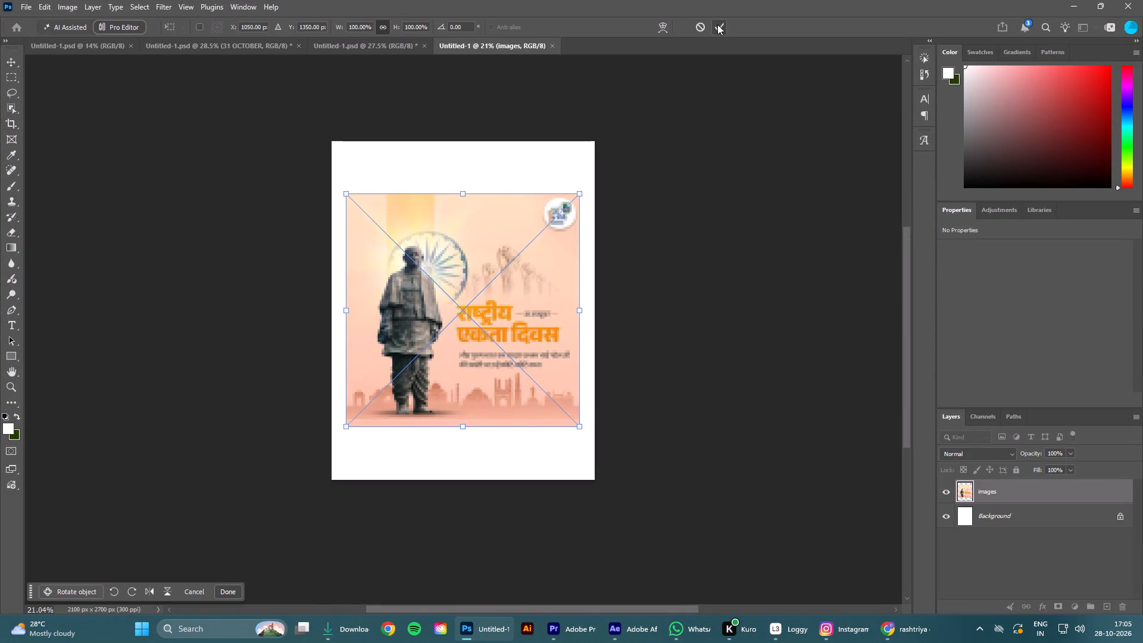
{"action": "left_click", "coordinate": [717, 24]}
{"action": "left_click", "coordinate": [765, 220]}
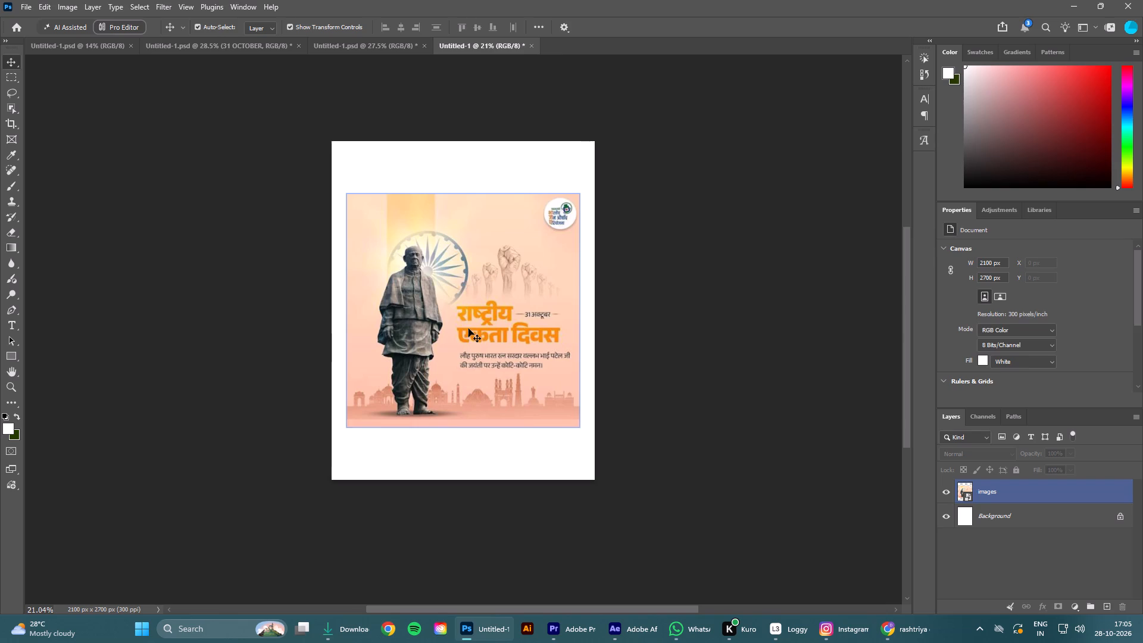
Enlarge the placed statue image to about 2226 x 2227 px so it spans the full canvas width.
{"action": "left_click", "coordinate": [452, 318]}
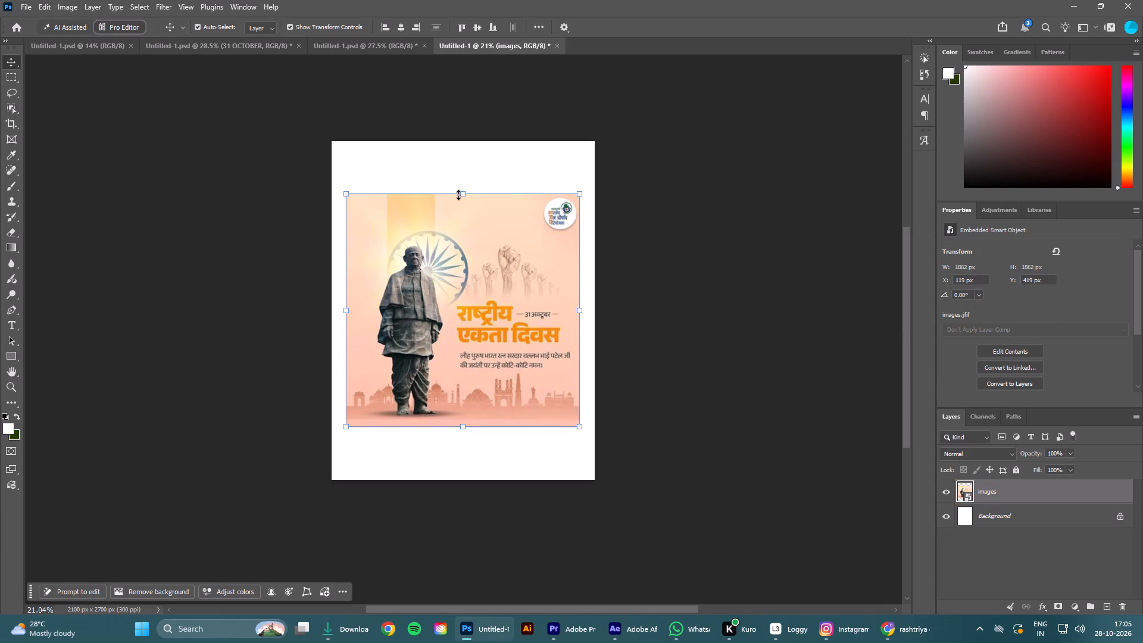
{"action": "left_click_drag", "start_coordinate": [458, 195], "coordinate": [447, 146]}
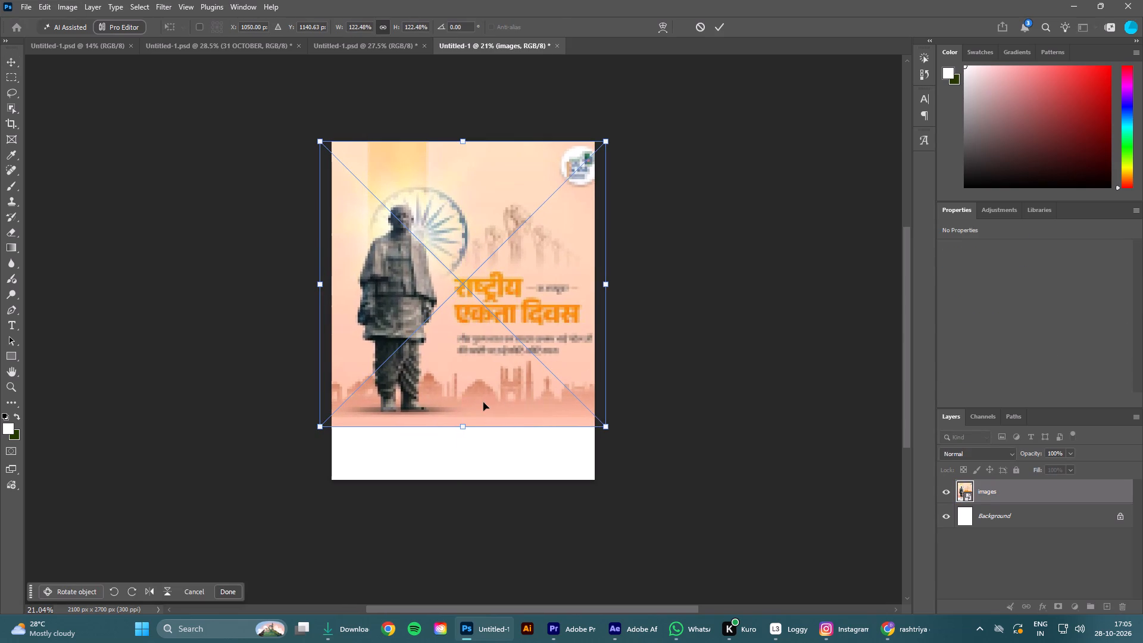
{"action": "left_click_drag", "start_coordinate": [463, 142], "coordinate": [457, 159]}
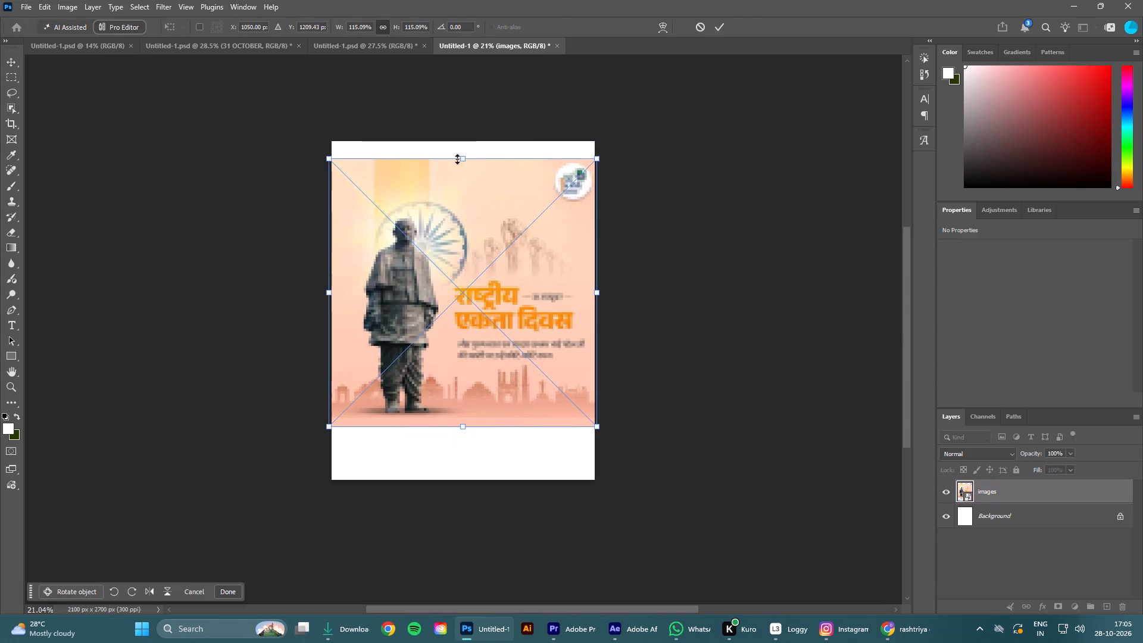
{"action": "left_click", "coordinate": [724, 21]}
{"action": "left_click", "coordinate": [751, 198]}
{"action": "left_click", "coordinate": [486, 274]}
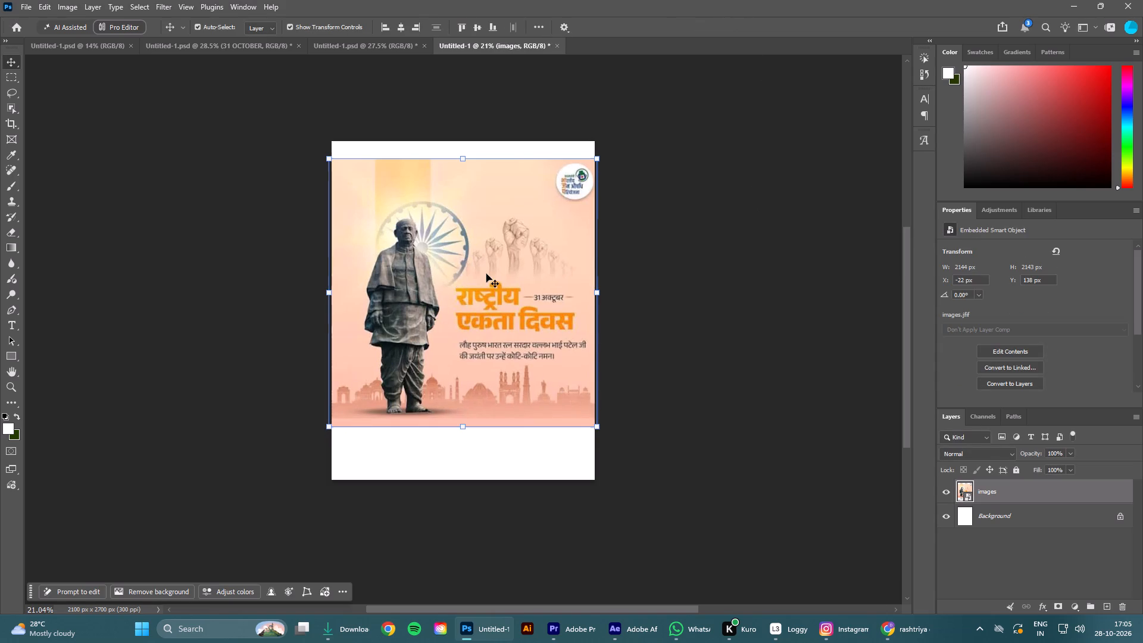
{"action": "left_click", "coordinate": [598, 295]}
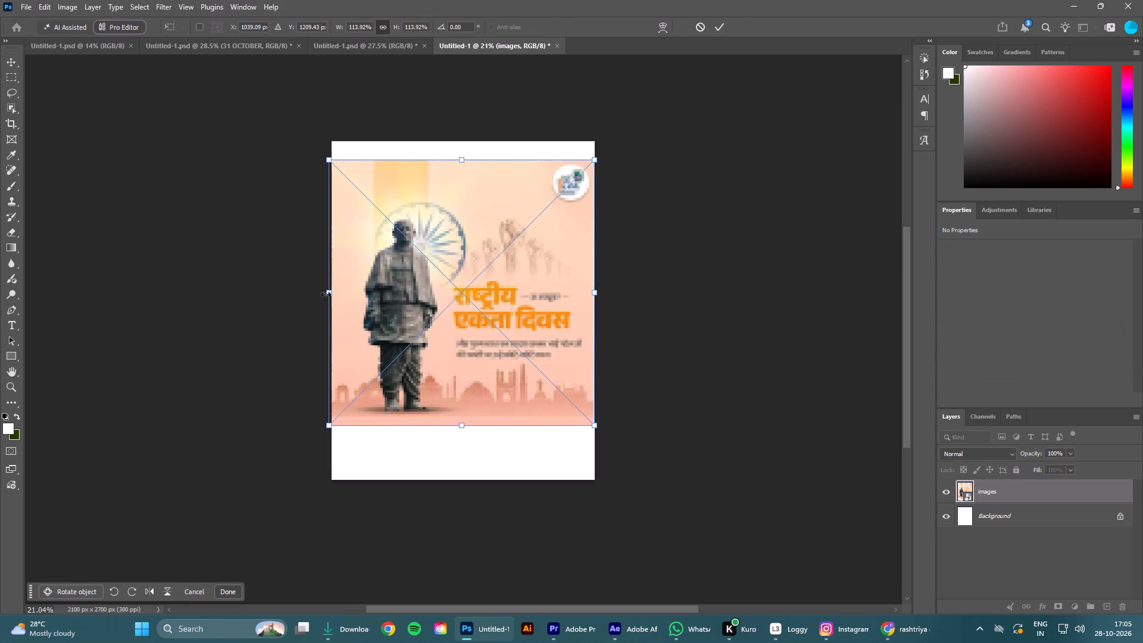
{"action": "left_click_drag", "start_coordinate": [325, 293], "coordinate": [312, 293]}
{"action": "left_click", "coordinate": [719, 27]}
{"action": "left_click", "coordinate": [742, 225]}
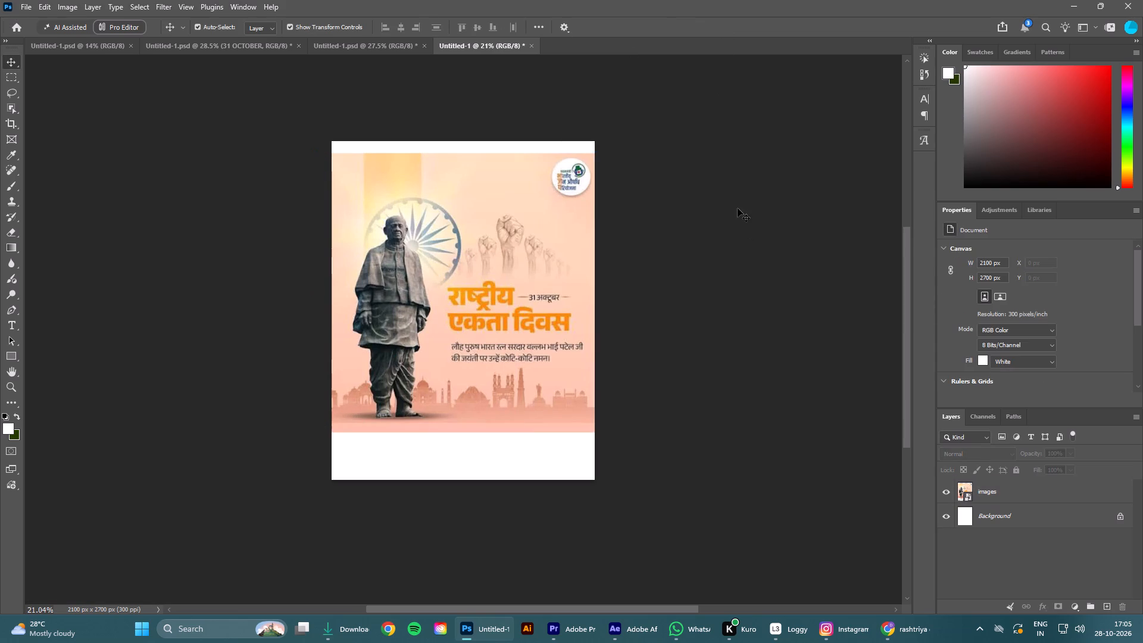
Try to remove the round logo in the image's upper right corner using a rectangular selection of about 400 x 352 px and Remove.
{"action": "left_click", "coordinate": [539, 254]}
{"action": "left_click", "coordinate": [7, 79]}
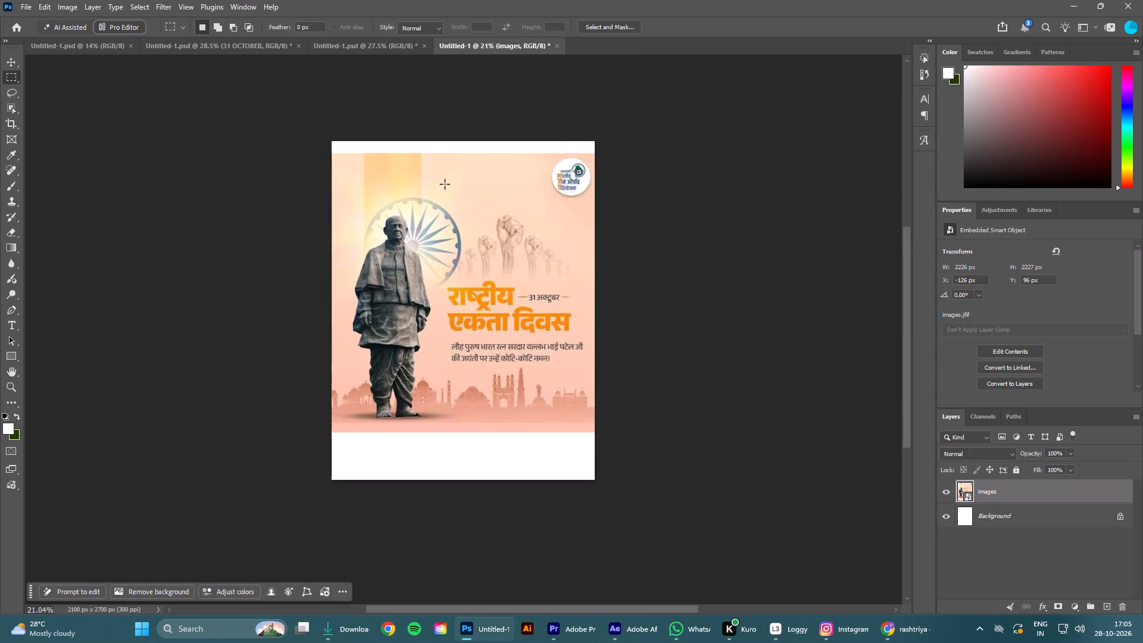
{"action": "left_click", "coordinate": [591, 198]}
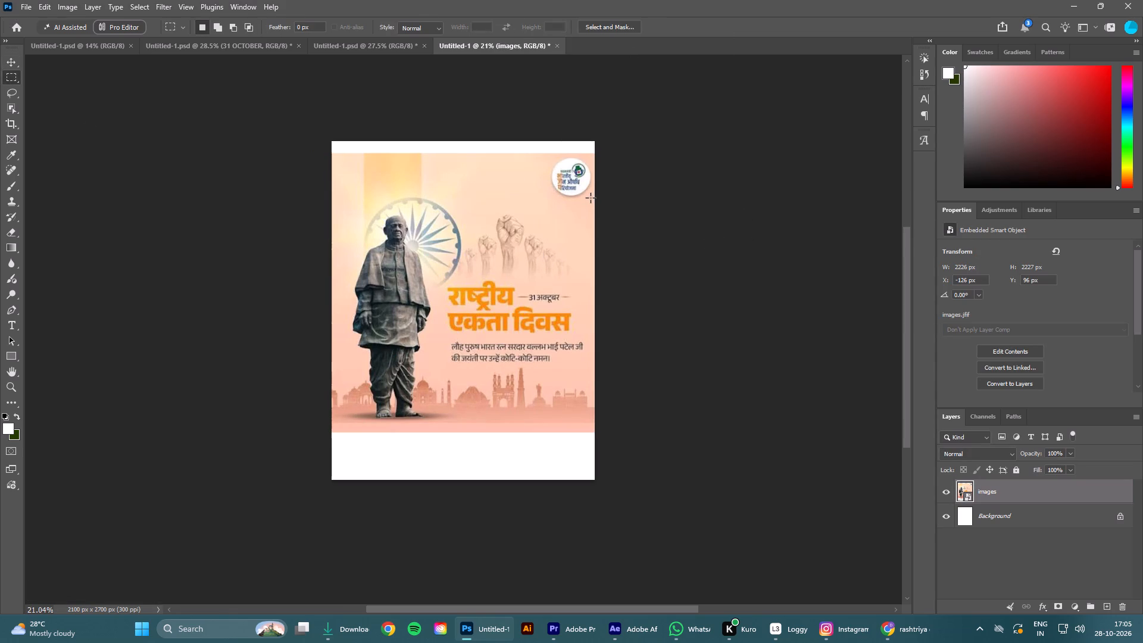
{"action": "left_click_drag", "start_coordinate": [592, 199], "coordinate": [543, 156]}
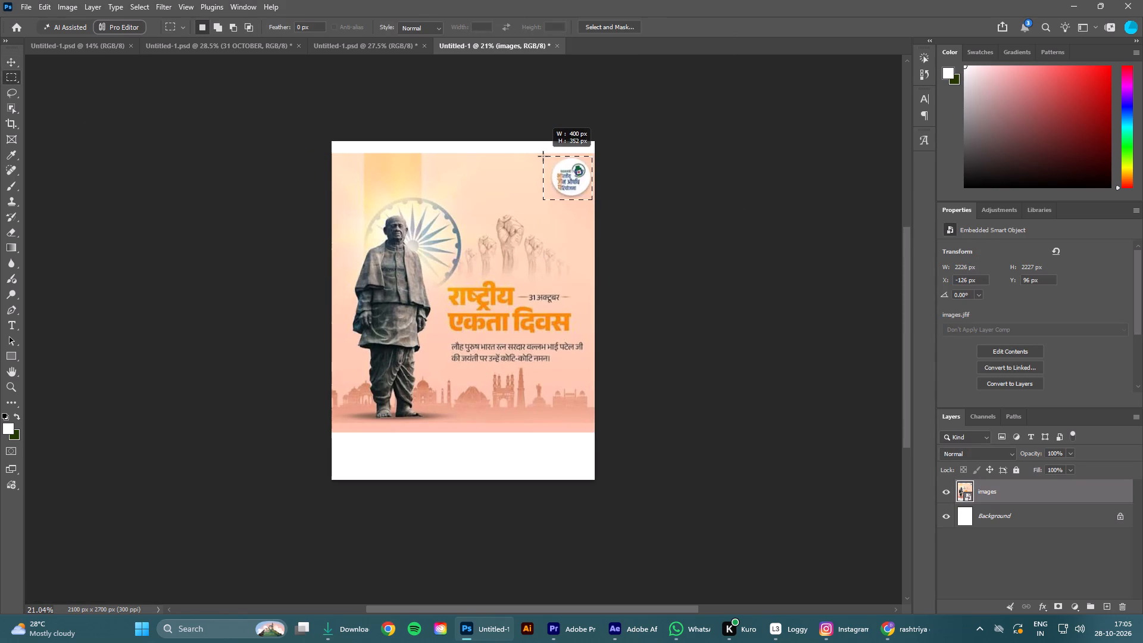
{"action": "left_click_drag", "start_coordinate": [543, 156], "coordinate": [545, 155]}
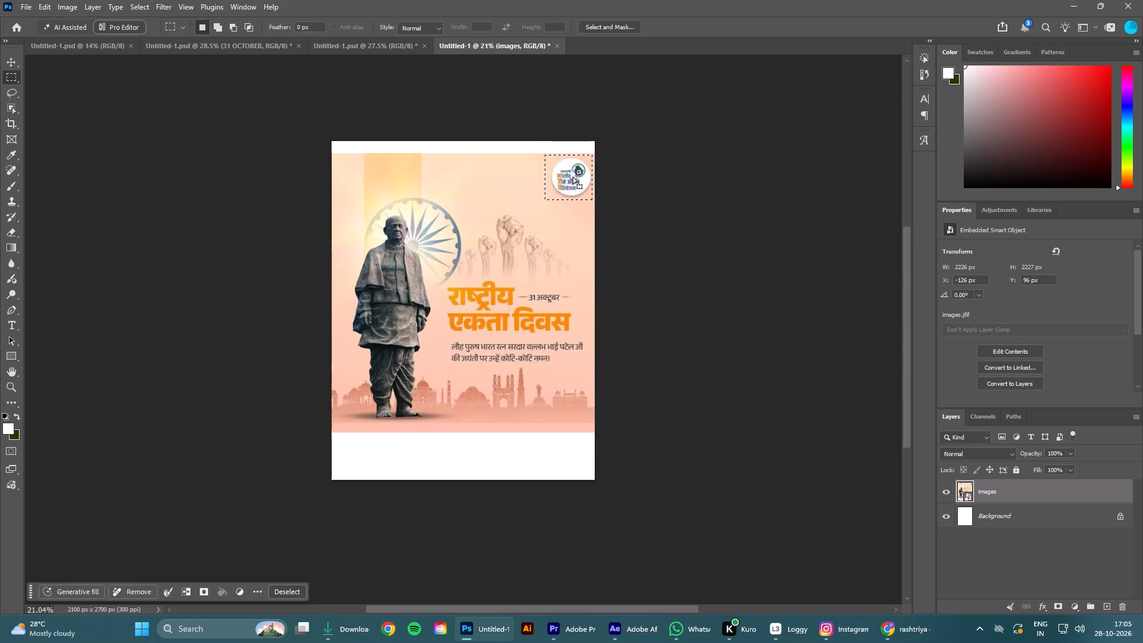
{"action": "key", "text": "Right"}
{"action": "key", "text": "Right"}
{"action": "left_click", "coordinate": [1030, 491]}
{"action": "left_click", "coordinate": [133, 596]}
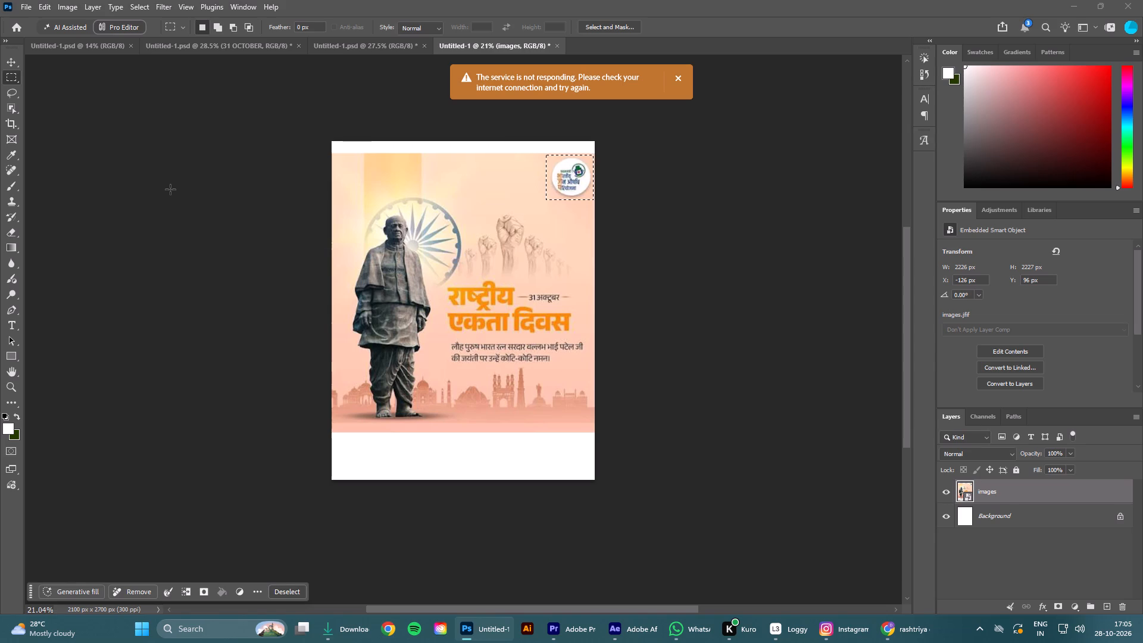
{"action": "left_click", "coordinate": [130, 600]}
{"action": "left_click", "coordinate": [130, 594]}
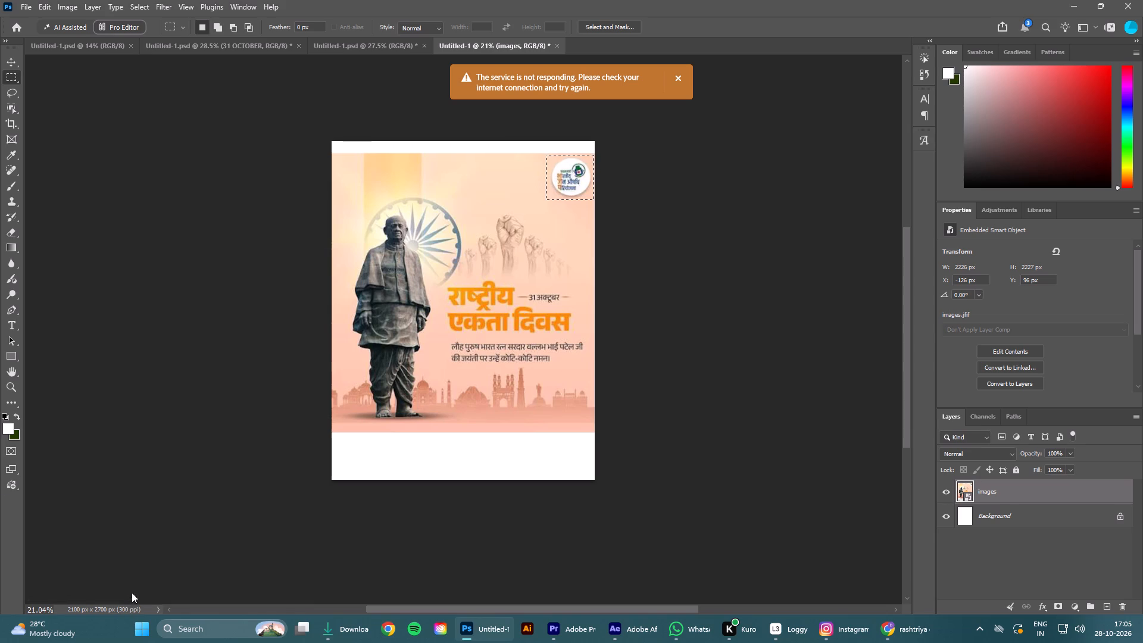
{"action": "left_click", "coordinate": [1009, 495]}
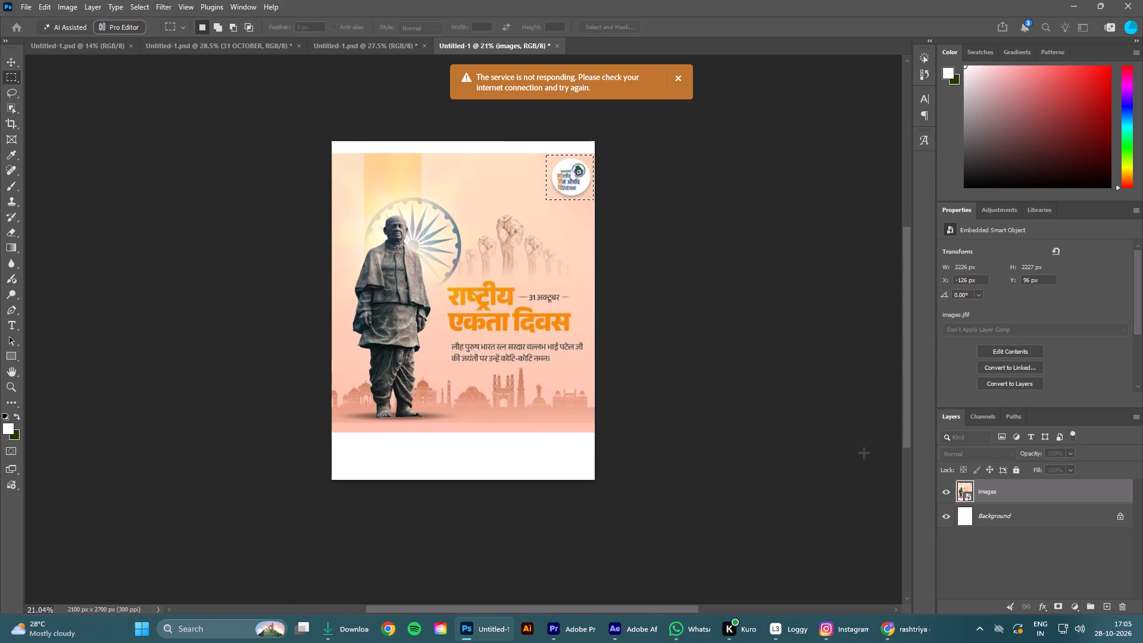
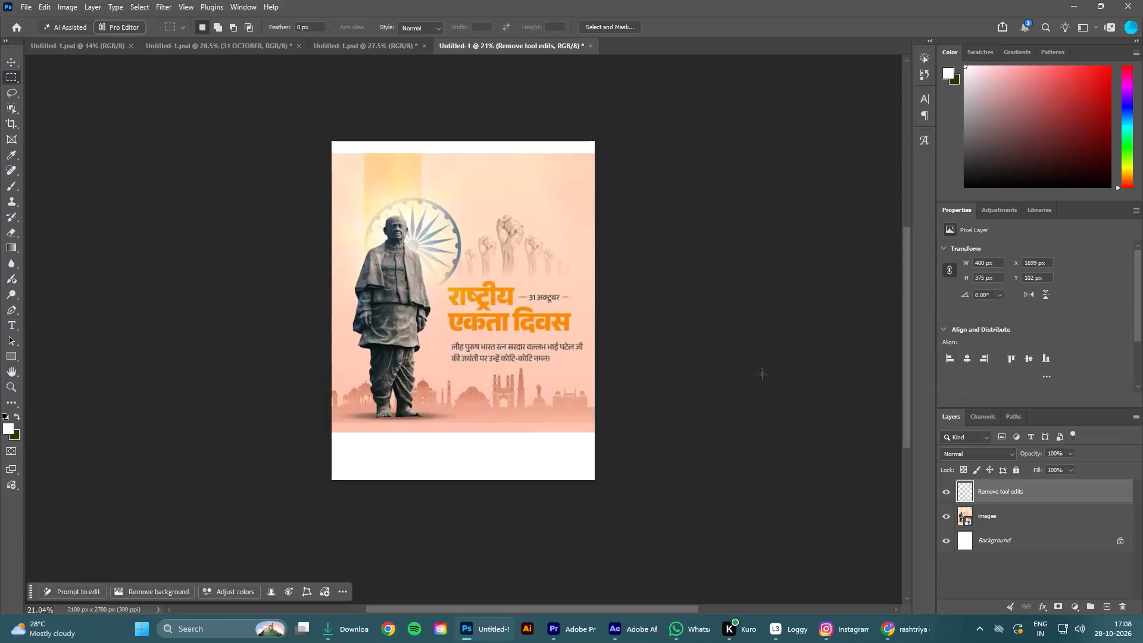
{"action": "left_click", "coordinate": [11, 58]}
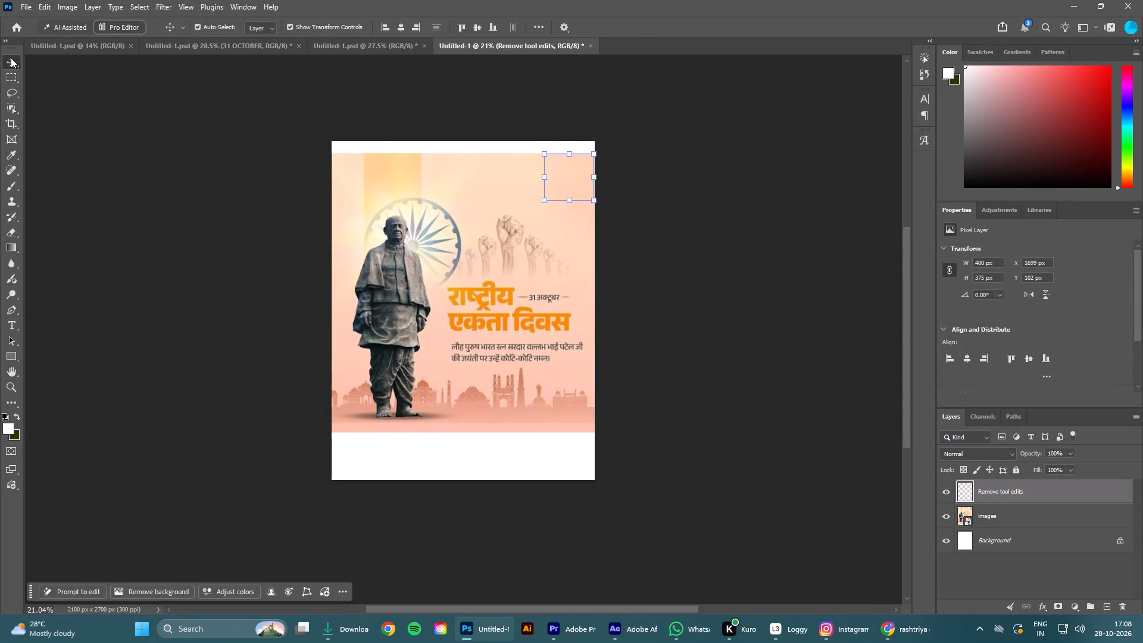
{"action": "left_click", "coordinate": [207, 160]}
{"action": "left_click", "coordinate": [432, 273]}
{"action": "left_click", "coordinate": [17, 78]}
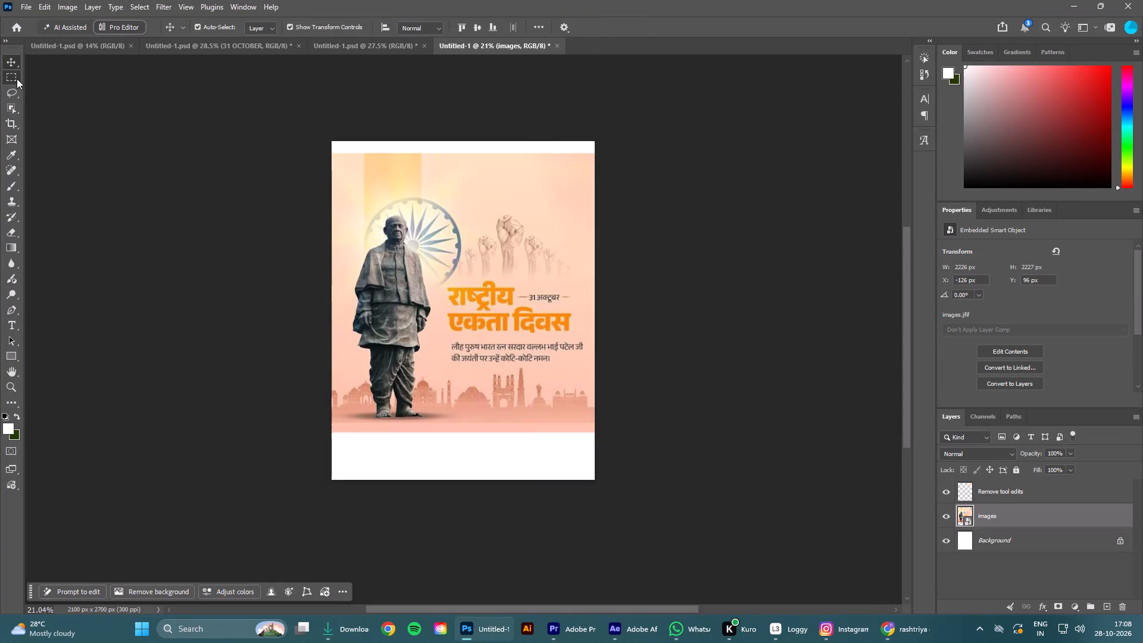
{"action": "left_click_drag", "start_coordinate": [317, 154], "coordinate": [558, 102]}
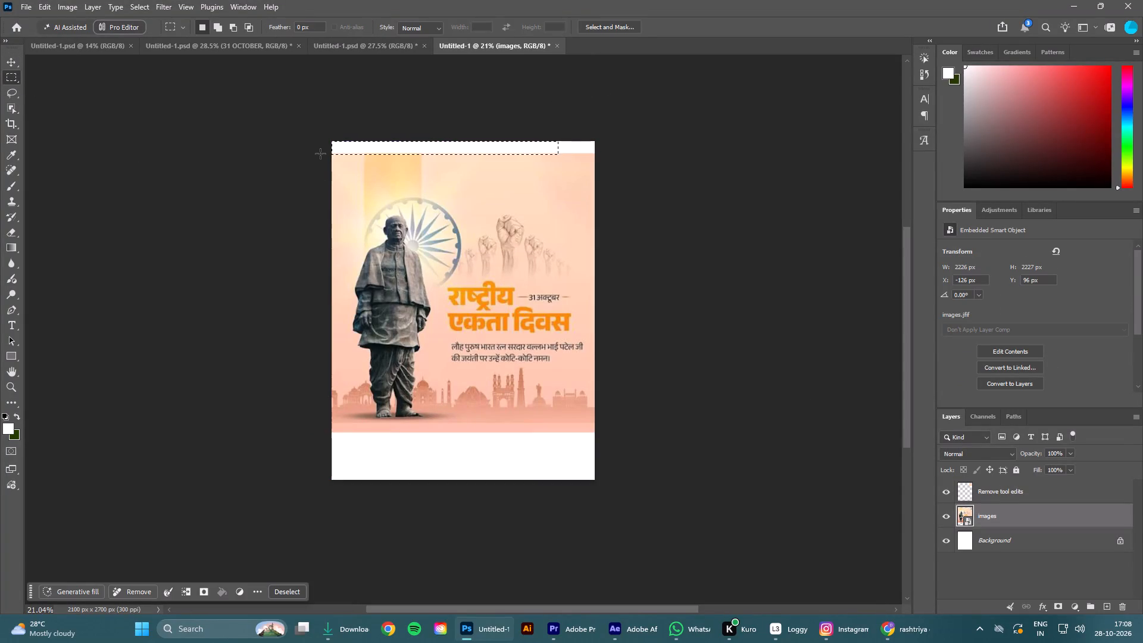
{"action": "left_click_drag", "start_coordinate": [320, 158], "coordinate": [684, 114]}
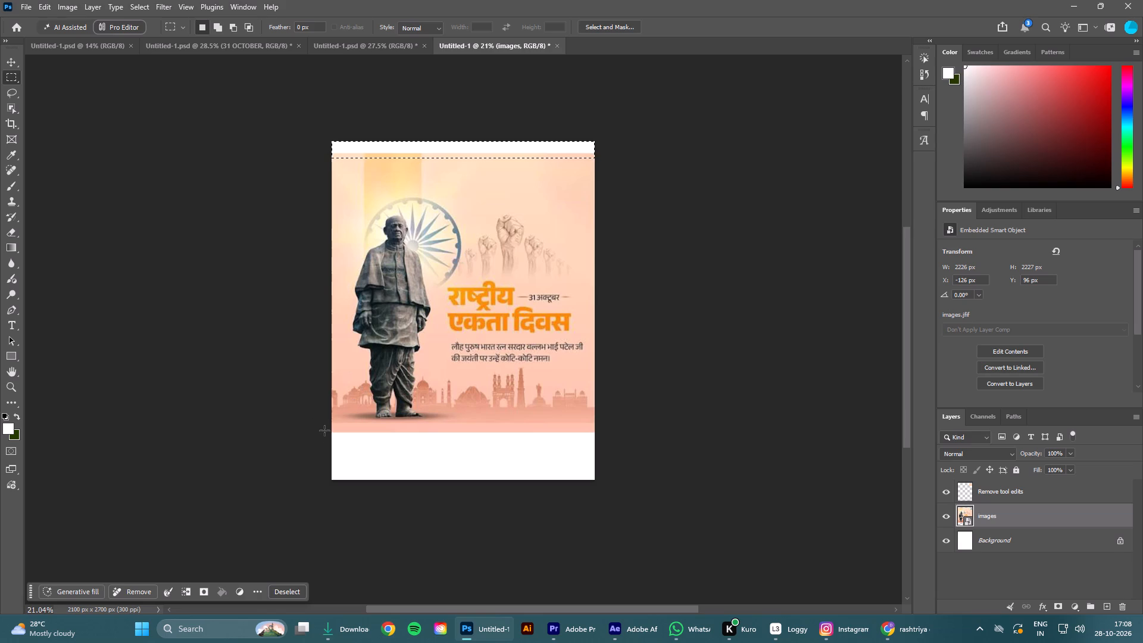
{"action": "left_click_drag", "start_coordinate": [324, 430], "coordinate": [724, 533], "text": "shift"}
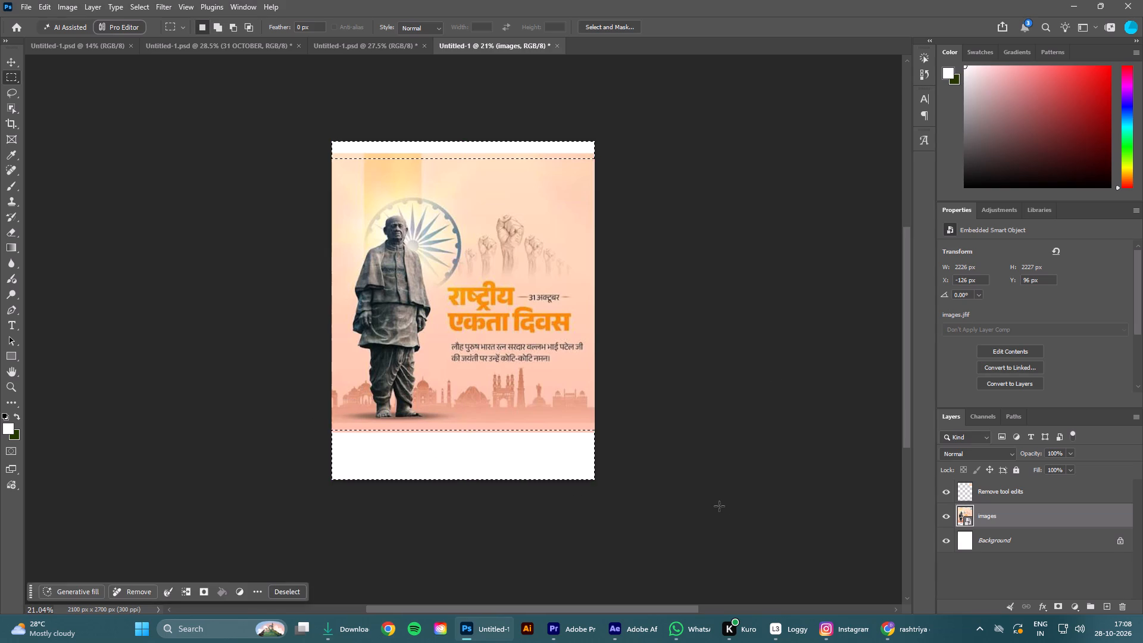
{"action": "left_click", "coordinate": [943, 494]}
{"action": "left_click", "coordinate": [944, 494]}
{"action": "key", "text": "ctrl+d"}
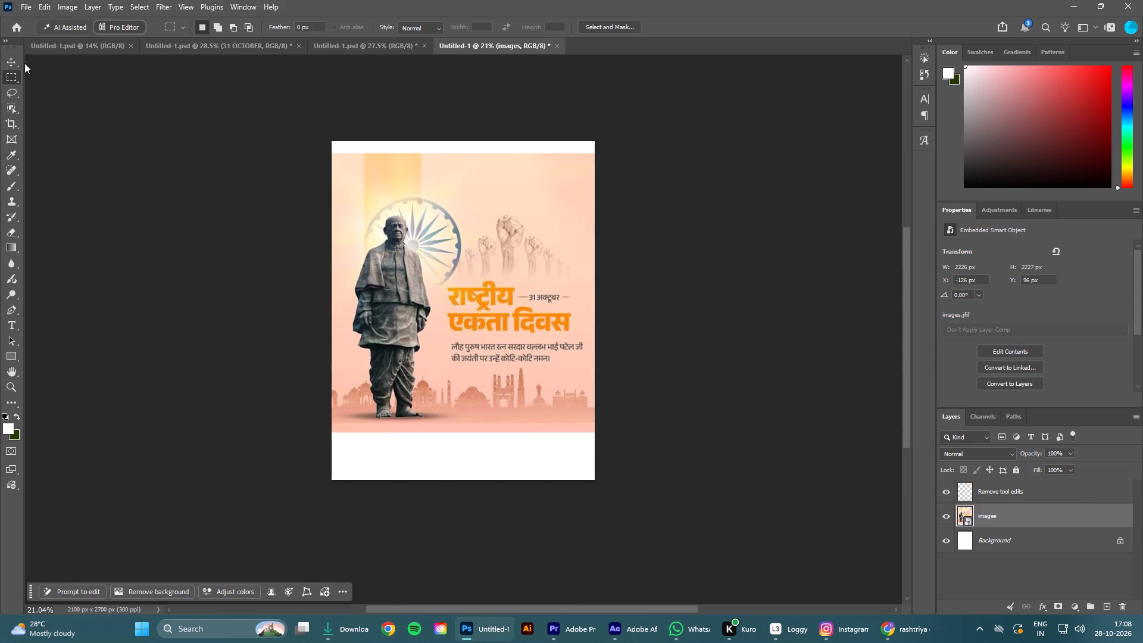
Merge the Remove tool edits layer with the images layer, leaving the Background separate.
{"action": "left_click", "coordinate": [15, 60]}
{"action": "left_click", "coordinate": [154, 241]}
{"action": "left_click", "coordinate": [1004, 518]}
{"action": "left_click", "coordinate": [1007, 499], "text": "ctrl"}
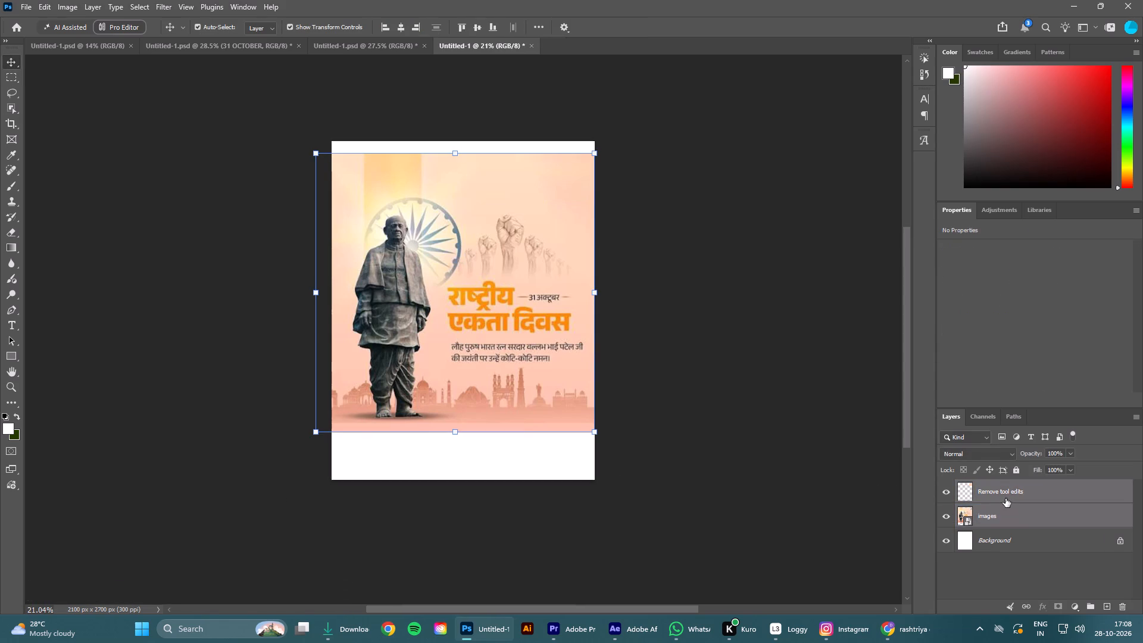
{"action": "right_click", "coordinate": [1005, 498]}
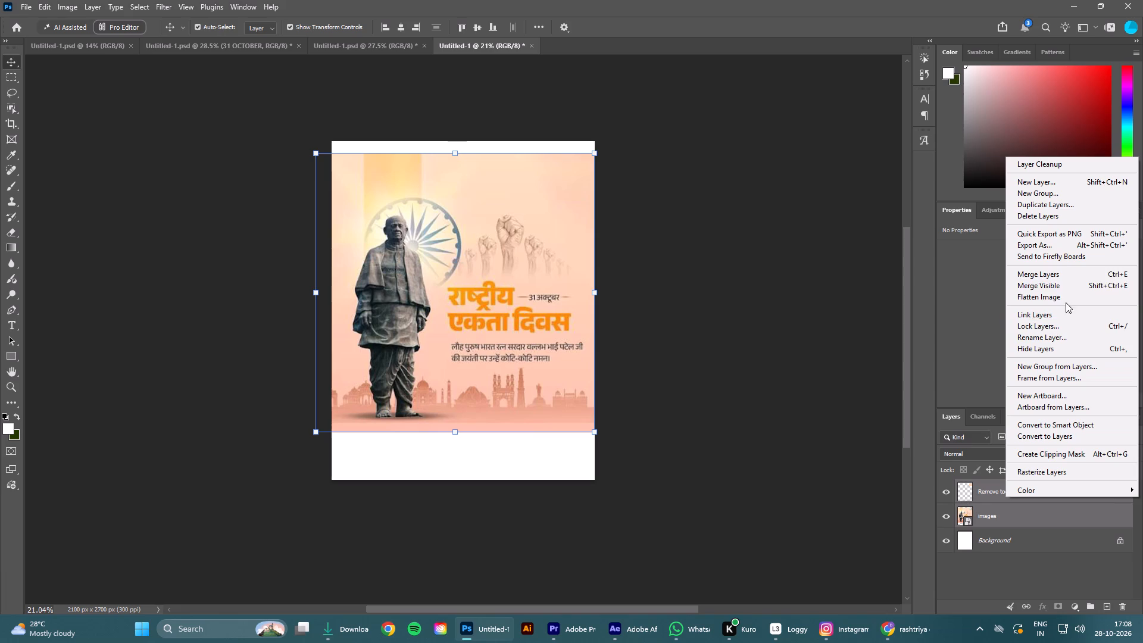
{"action": "left_click", "coordinate": [1039, 273]}
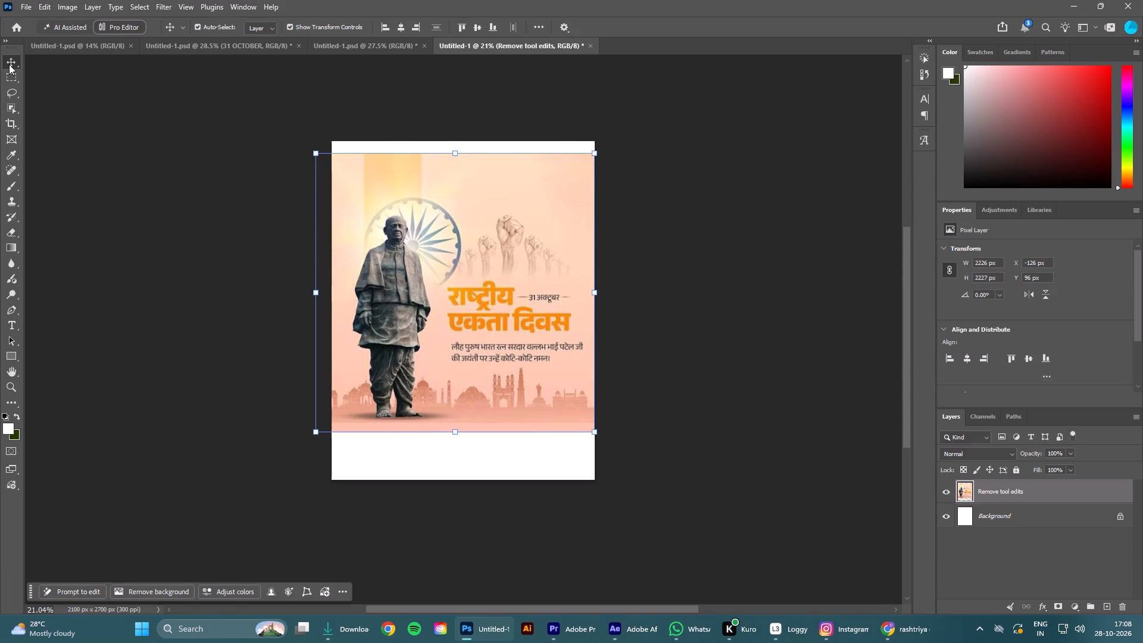
Select the blank white strips above and below the artwork across the full canvas width and fill them using Generative Fill without a prompt.
{"action": "left_click", "coordinate": [9, 64]}
{"action": "left_click", "coordinate": [104, 170]}
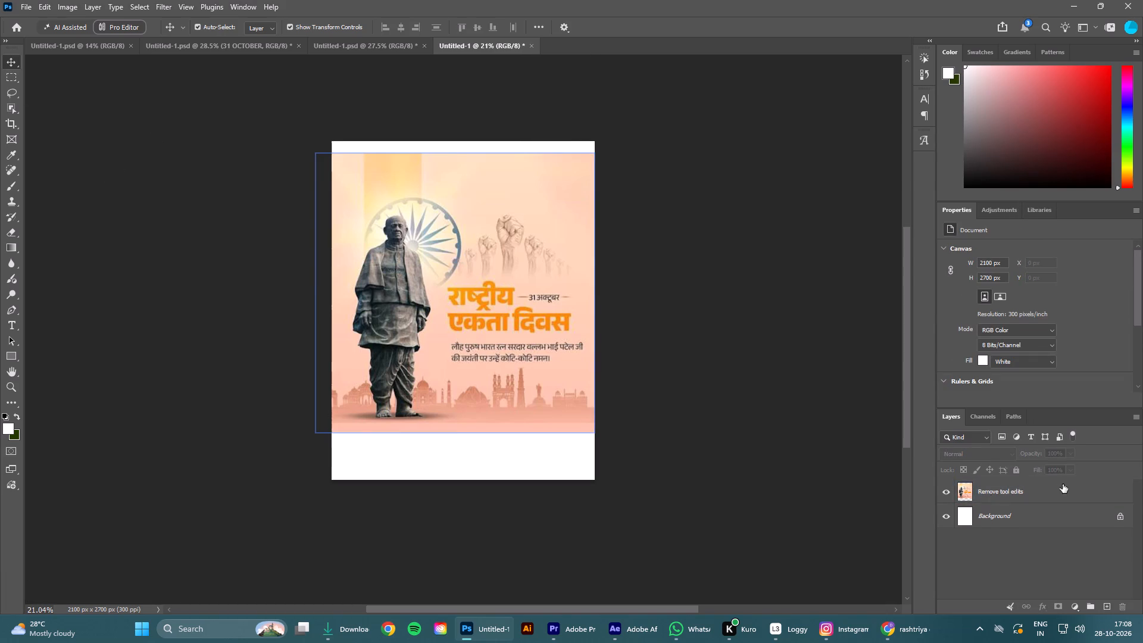
{"action": "left_click", "coordinate": [1005, 488]}
{"action": "left_click", "coordinate": [19, 80]}
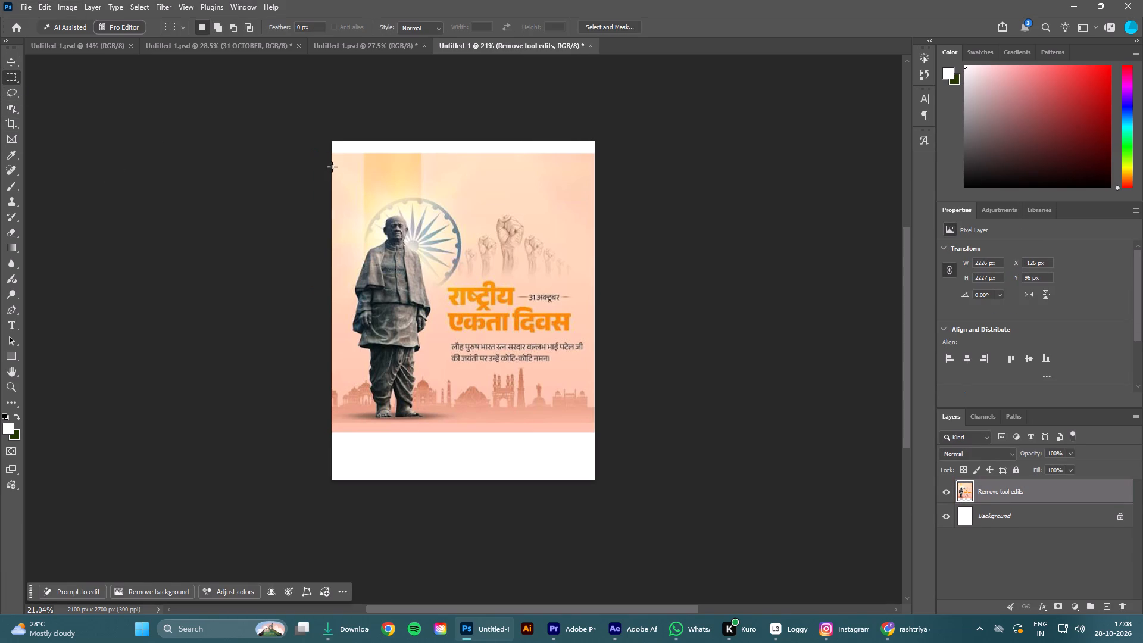
{"action": "left_click_drag", "start_coordinate": [323, 156], "coordinate": [735, 95]}
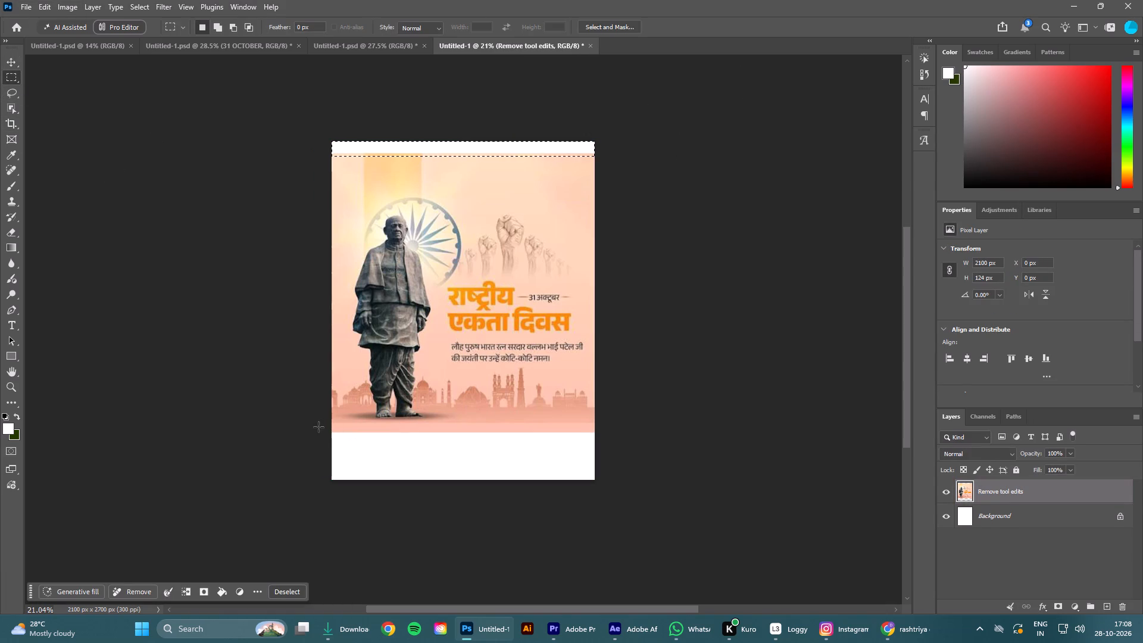
{"action": "left_click_drag", "start_coordinate": [324, 430], "coordinate": [723, 520], "text": "shift"}
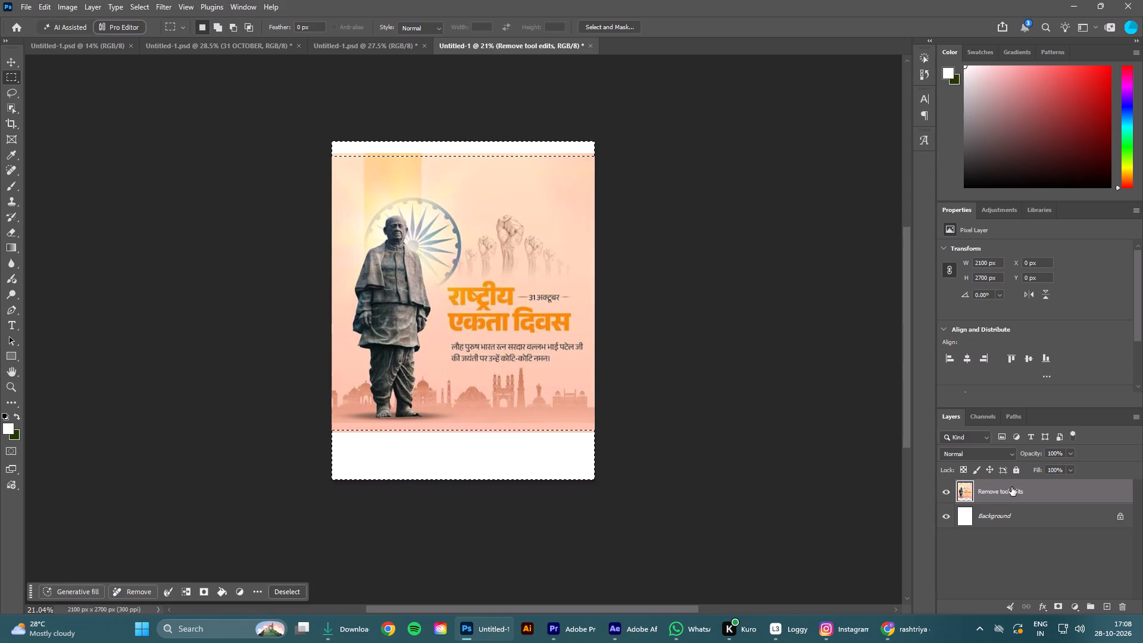
{"action": "left_click", "coordinate": [76, 595]}
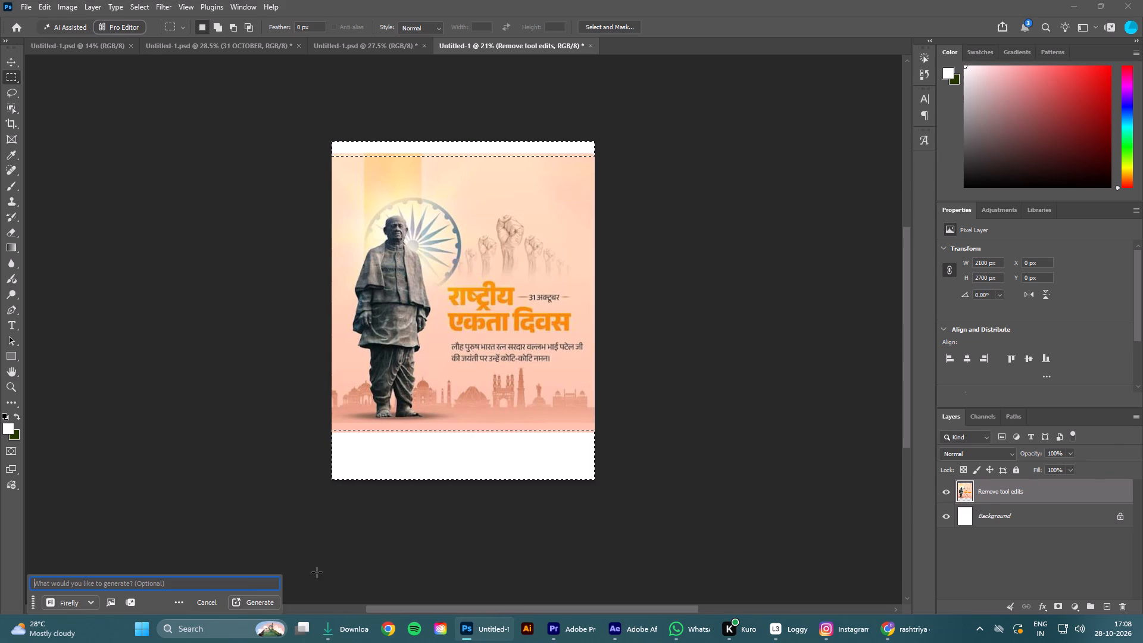
{"action": "left_click", "coordinate": [254, 601]}
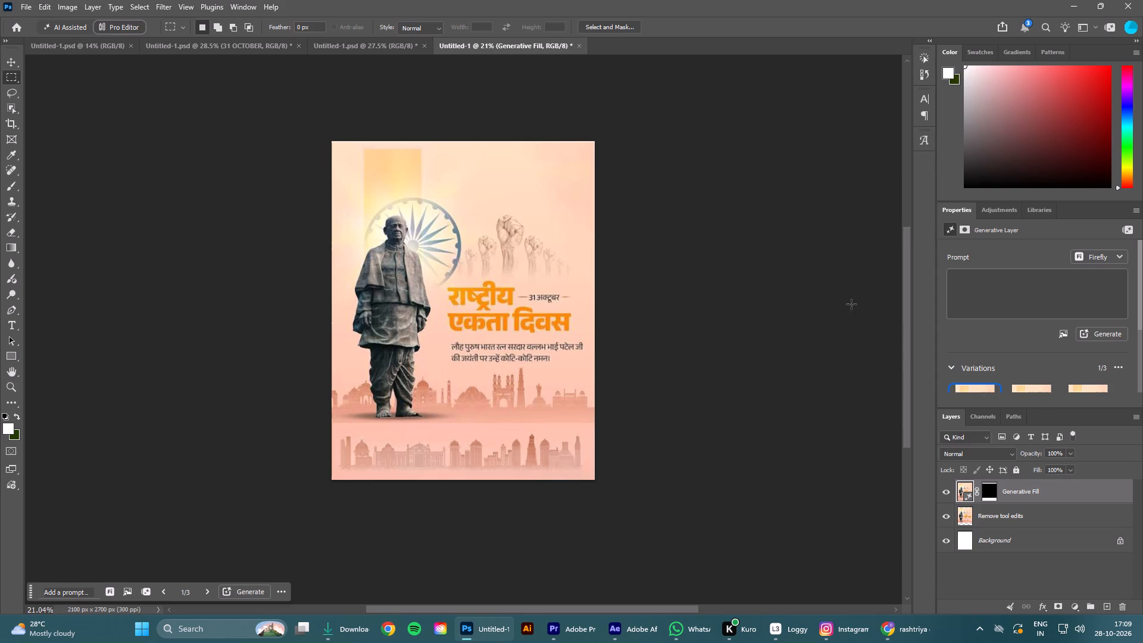
Compare the generated fill variations and choose the third one, with the plain pink area below the skyline.
{"action": "left_click", "coordinate": [1036, 393]}
{"action": "left_click", "coordinate": [1027, 382]}
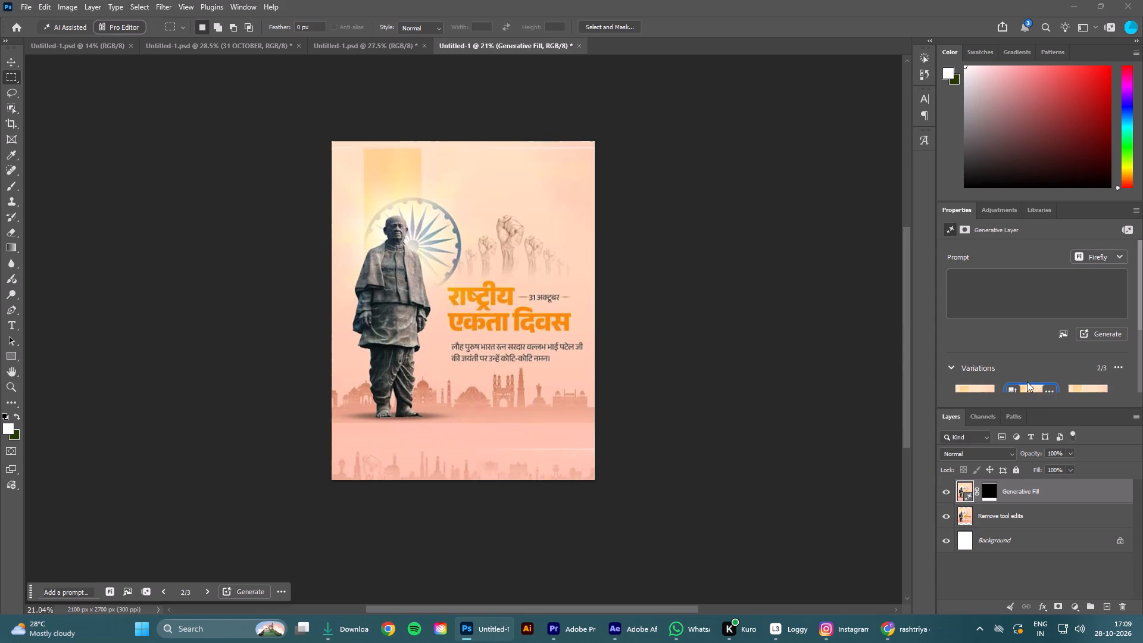
{"action": "left_click", "coordinate": [1085, 385]}
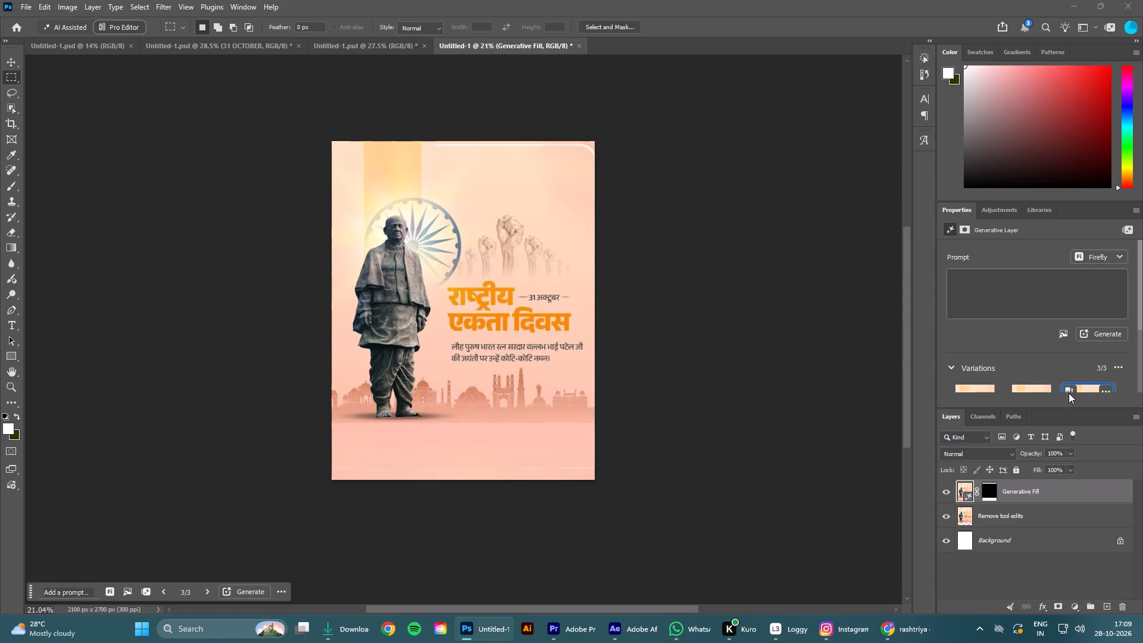
Merge the Generative Fill layer with the Remove tool edits layer.
{"action": "left_click", "coordinate": [1017, 517]}
{"action": "left_click", "coordinate": [1030, 494], "text": "ctrl"}
{"action": "right_click", "coordinate": [1030, 494]}
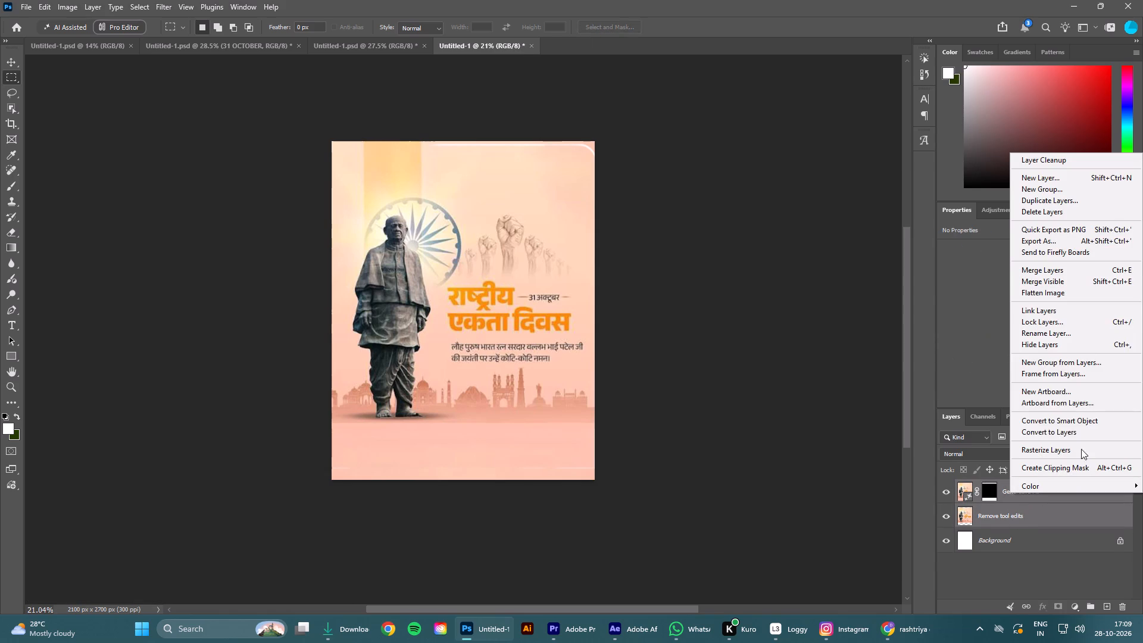
{"action": "left_click", "coordinate": [1030, 270]}
{"action": "left_click", "coordinate": [18, 63]}
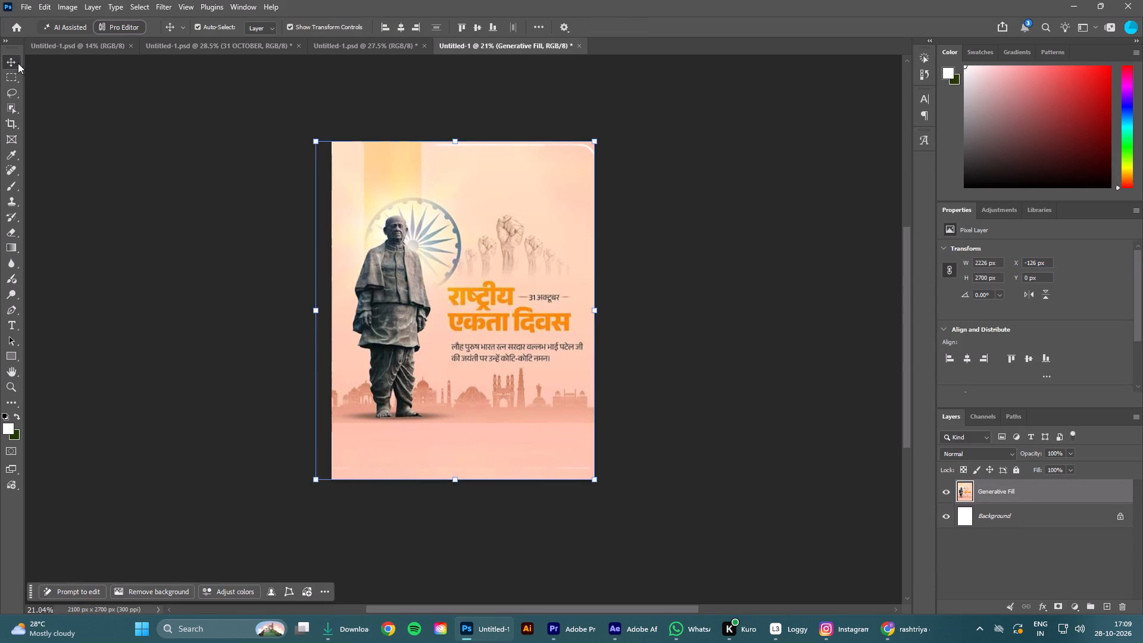
{"action": "left_click", "coordinate": [177, 208]}
{"action": "left_click", "coordinate": [512, 338]}
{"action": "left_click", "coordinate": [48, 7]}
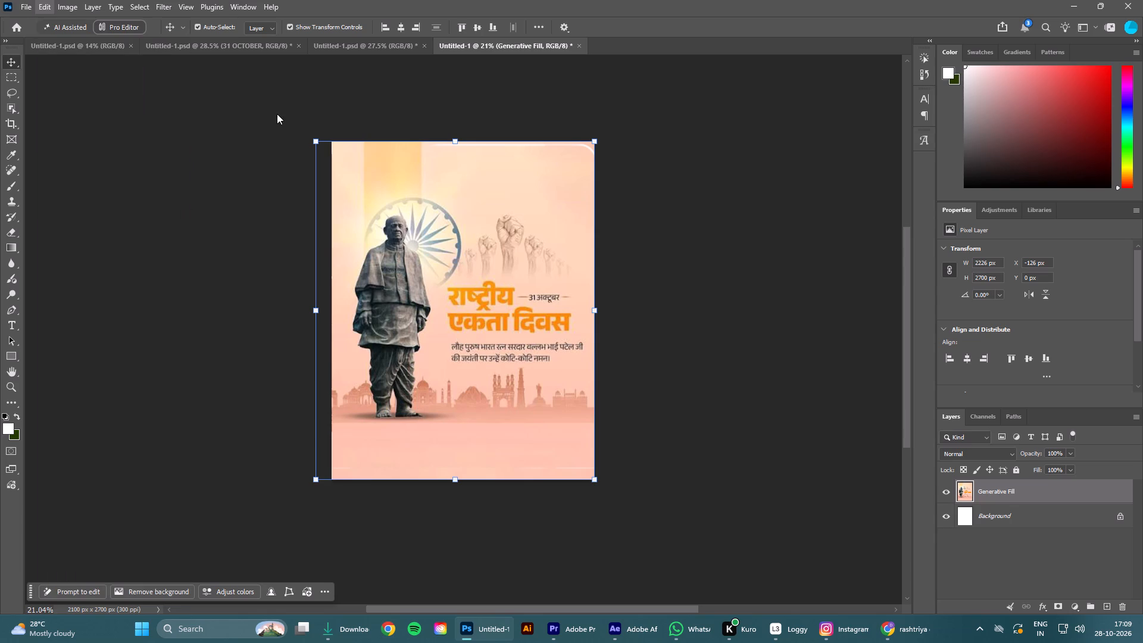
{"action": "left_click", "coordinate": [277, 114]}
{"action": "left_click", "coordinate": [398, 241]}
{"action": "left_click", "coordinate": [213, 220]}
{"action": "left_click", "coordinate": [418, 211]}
Upscale the poster to 4200 x 5400 px using Generative Upscale with Topaz Gigapixel at 2x and Face recovery on.
{"action": "left_click", "coordinate": [58, 12]}
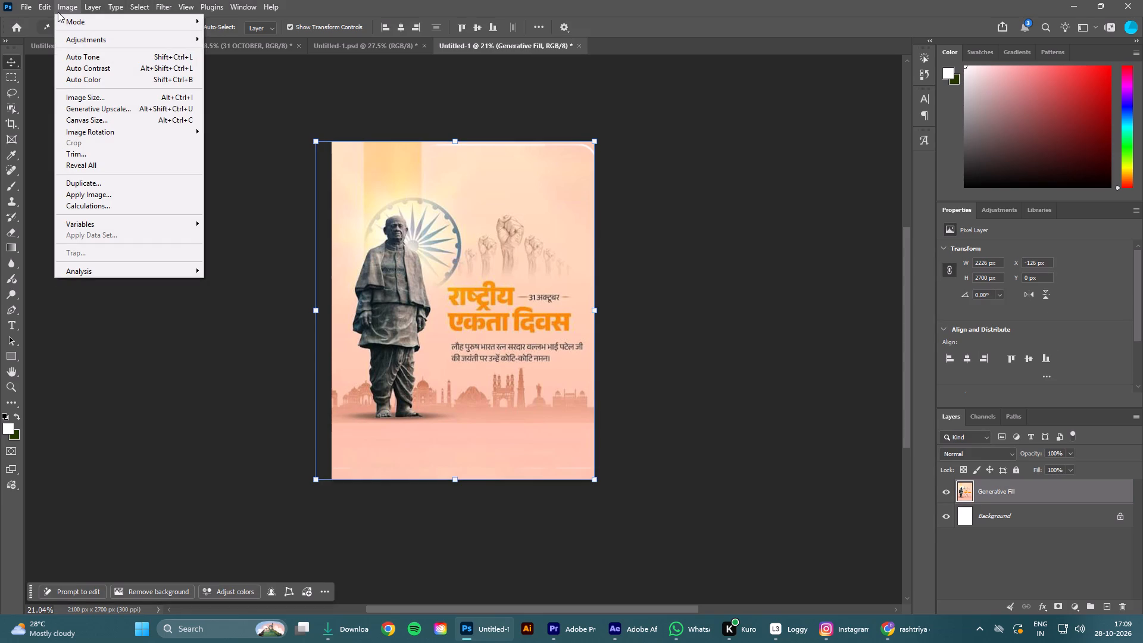
{"action": "left_click", "coordinate": [108, 105]}
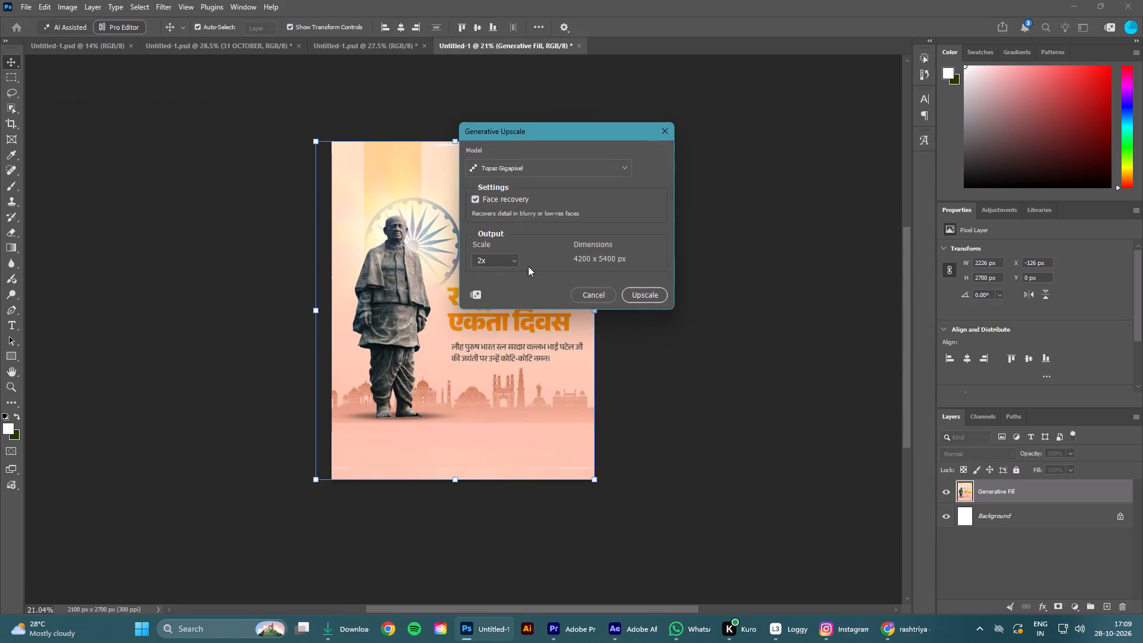
{"action": "left_click", "coordinate": [653, 294]}
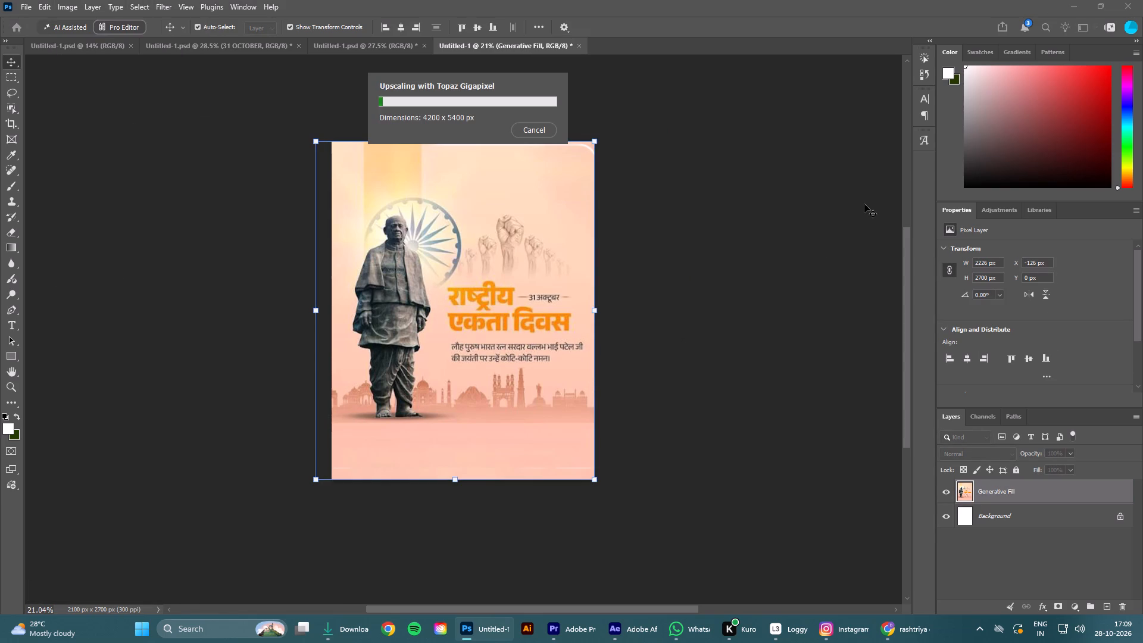
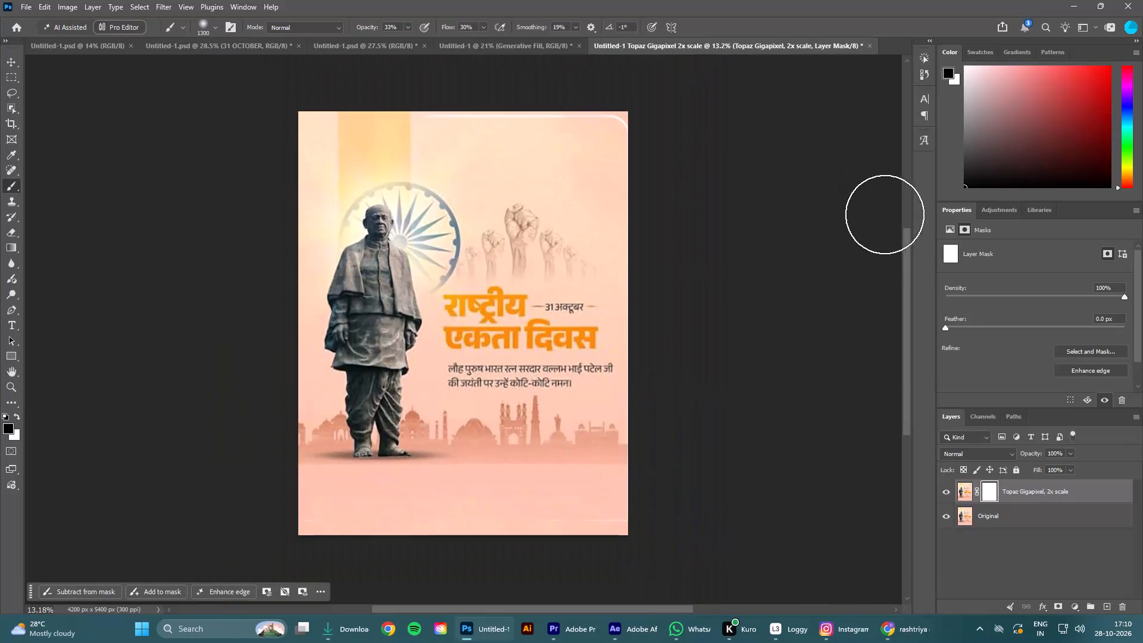
Hide the Original layer beneath the Topaz Gigapixel, 2x scale layer.
{"action": "scroll", "coordinate": [476, 405], "scroll_direction": "up", "scroll_amount": 3, "text": "alt"}
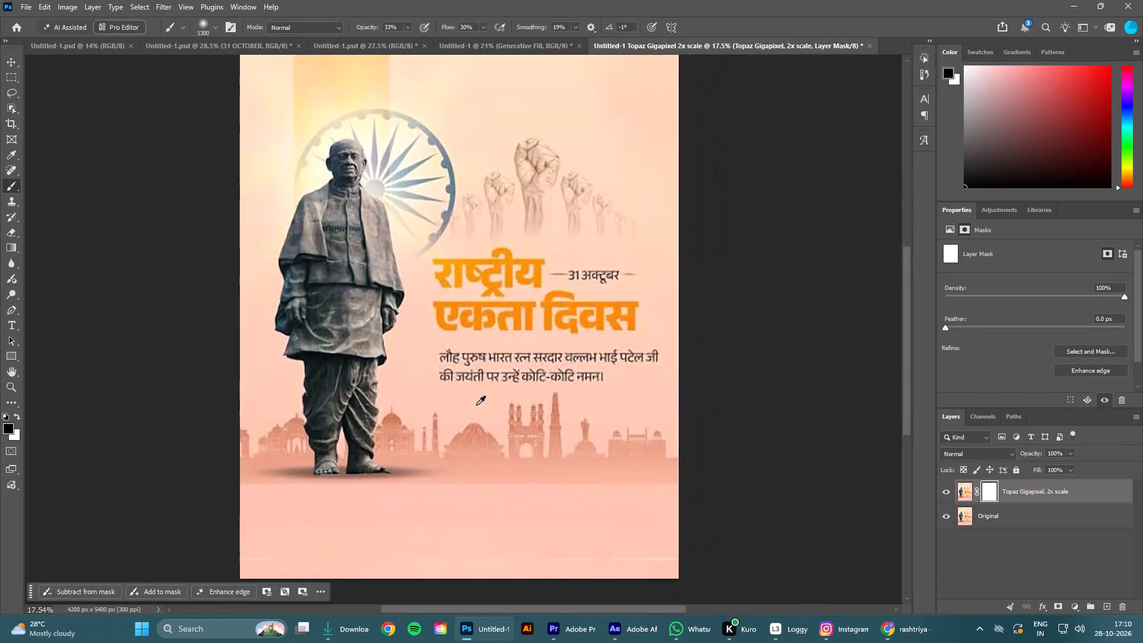
{"action": "scroll", "coordinate": [476, 405], "scroll_direction": "up", "scroll_amount": 10, "text": "alt"}
{"action": "scroll", "coordinate": [476, 401], "scroll_direction": "down", "scroll_amount": 11, "text": "alt"}
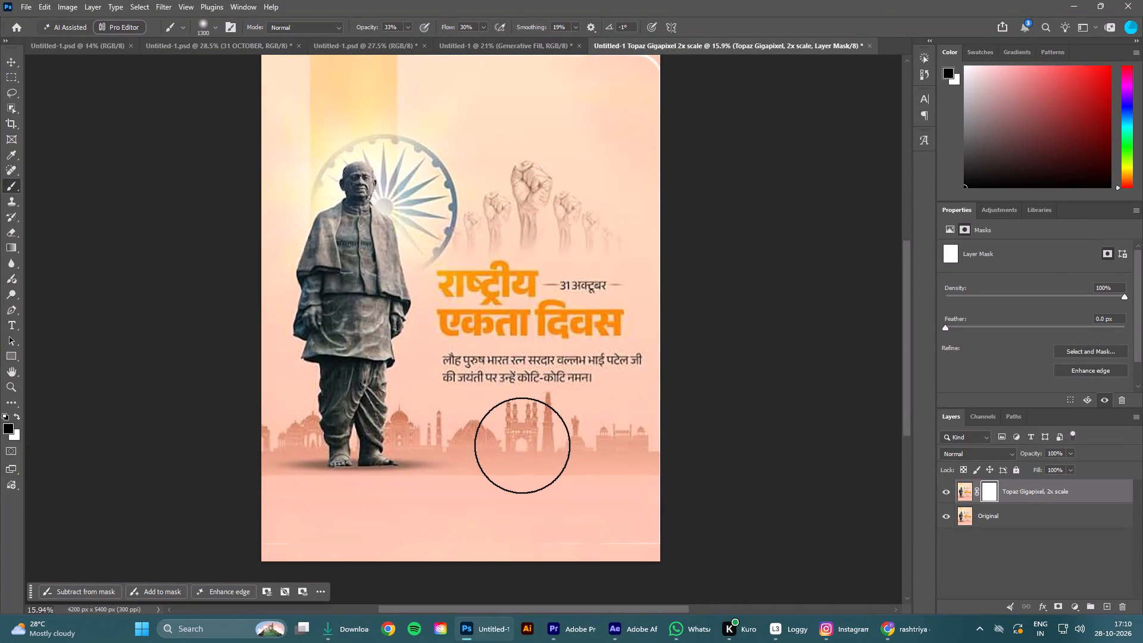
{"action": "scroll", "coordinate": [492, 414], "scroll_direction": "down", "scroll_amount": 2, "text": "alt"}
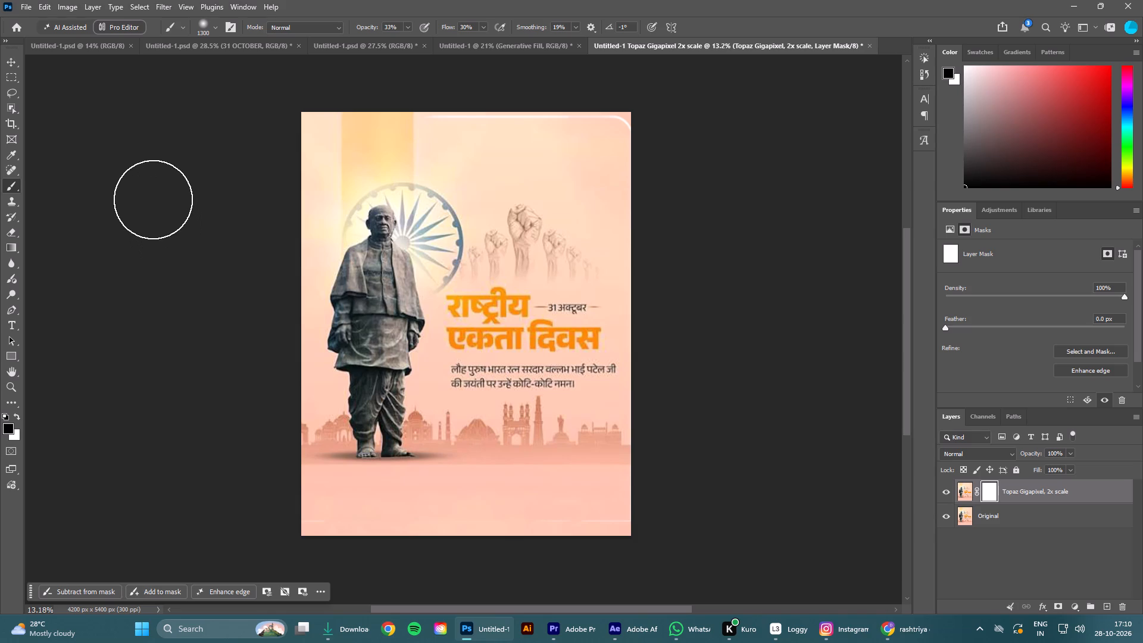
{"action": "left_click", "coordinate": [952, 516]}
Examine the statue's face and clothing up close on the upscaled poster to judge the detail.
{"action": "scroll", "coordinate": [373, 277], "scroll_direction": "up", "scroll_amount": 12, "text": "alt"}
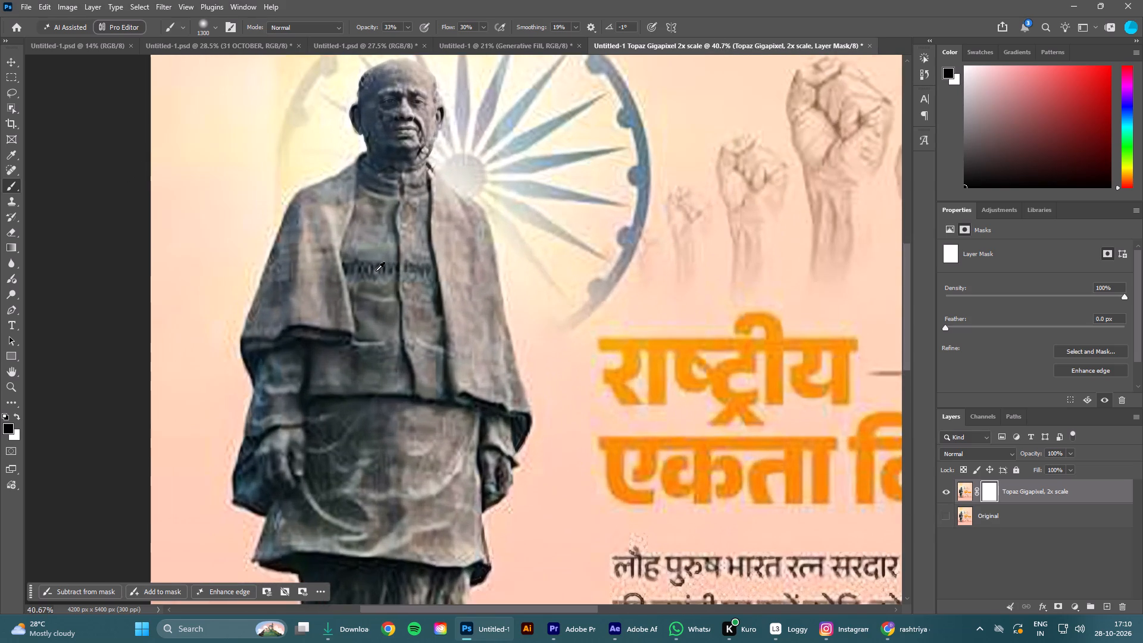
{"action": "scroll", "coordinate": [372, 100], "scroll_direction": "up", "scroll_amount": 7, "text": "alt"}
{"action": "scroll", "coordinate": [373, 99], "scroll_direction": "down", "scroll_amount": 5, "text": "alt"}
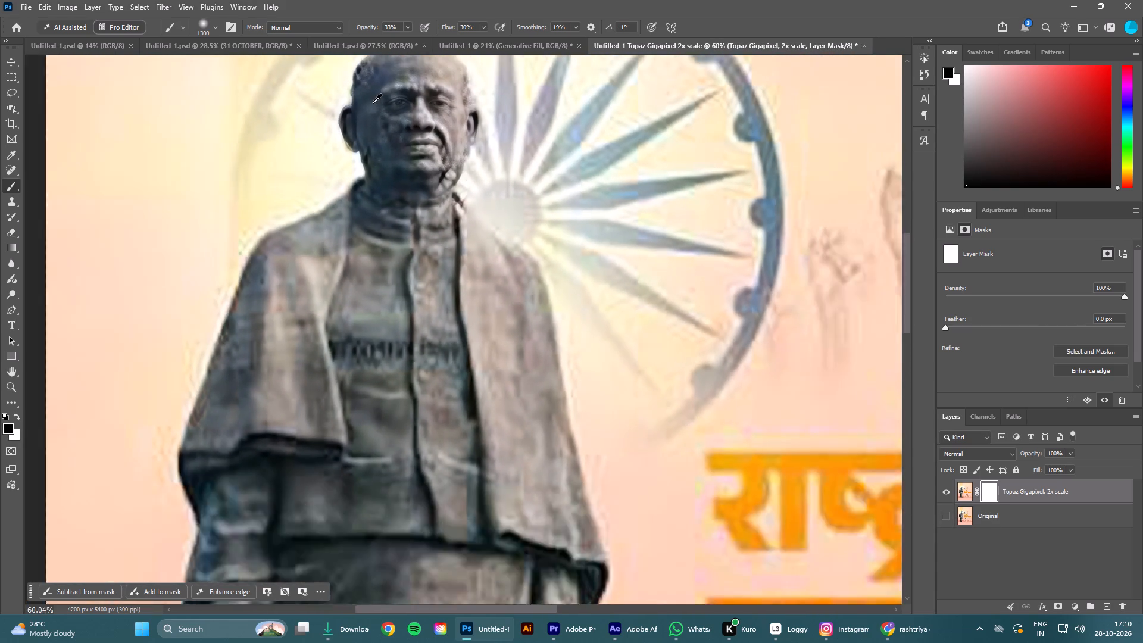
{"action": "scroll", "coordinate": [373, 103], "scroll_direction": "down", "scroll_amount": 2, "text": "alt"}
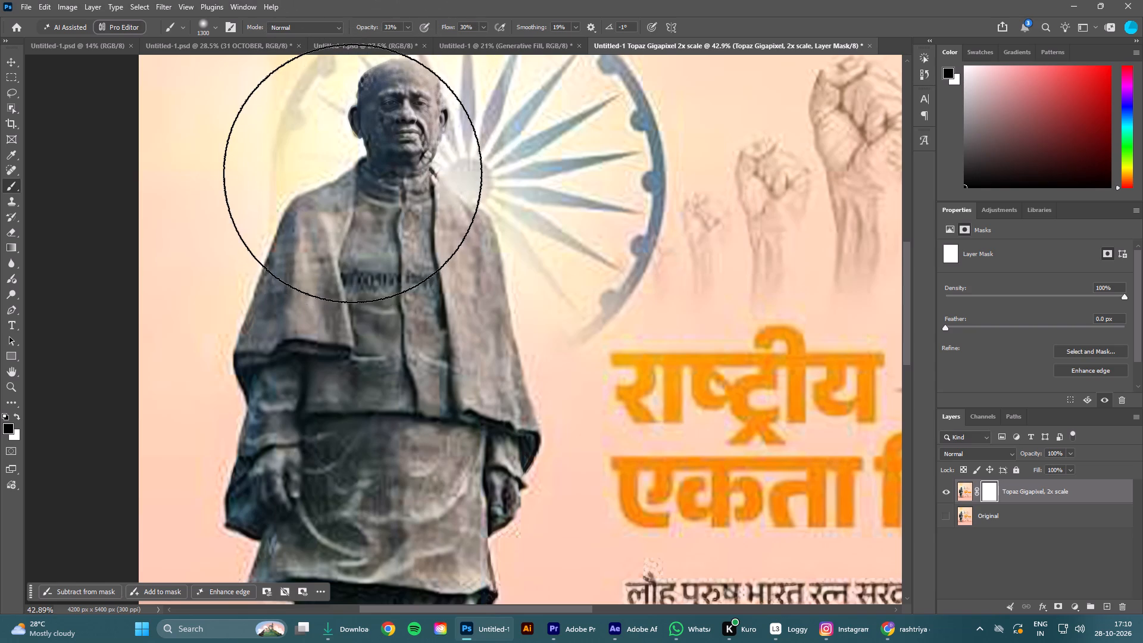
{"action": "scroll", "coordinate": [351, 174], "scroll_direction": "down", "scroll_amount": 12, "text": "alt"}
{"action": "scroll", "coordinate": [346, 180], "scroll_direction": "up", "scroll_amount": 3}
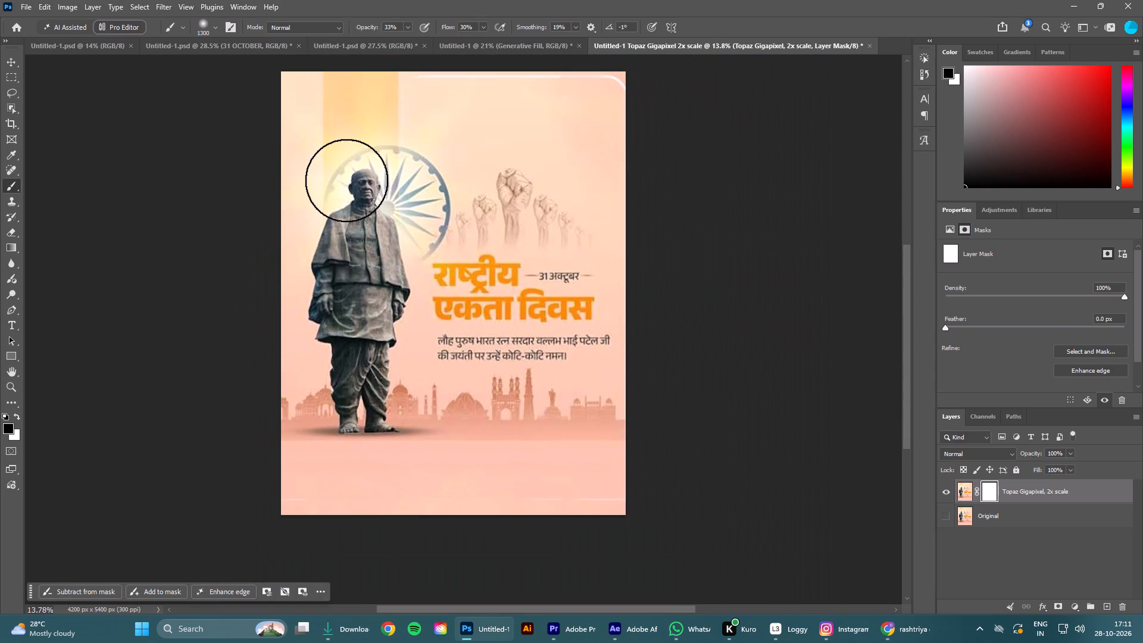
{"action": "scroll", "coordinate": [343, 179], "scroll_direction": "up", "scroll_amount": 2}
Compare with the pre-upscale Generative Fill document, and examine the upscaled poster's statue, Hindi text and overall composition.
{"action": "left_click", "coordinate": [9, 64]}
{"action": "left_click", "coordinate": [122, 151]}
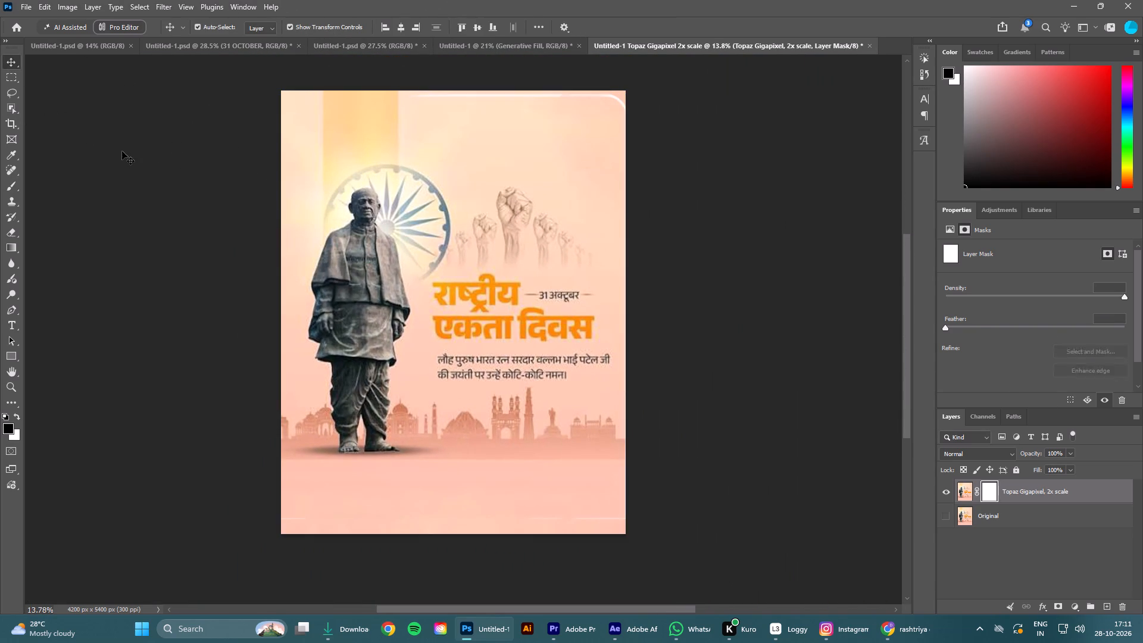
{"action": "left_click", "coordinate": [489, 43]}
{"action": "left_click", "coordinate": [614, 47]}
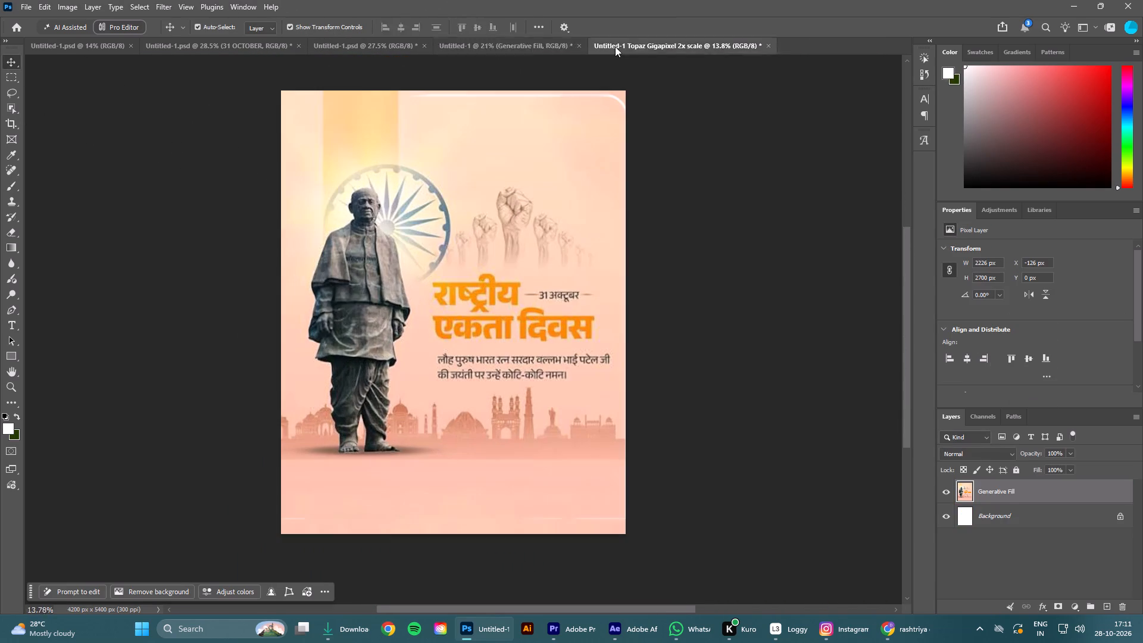
{"action": "left_click", "coordinate": [727, 222]}
{"action": "scroll", "coordinate": [441, 279], "scroll_direction": "up", "scroll_amount": 7, "text": "alt"}
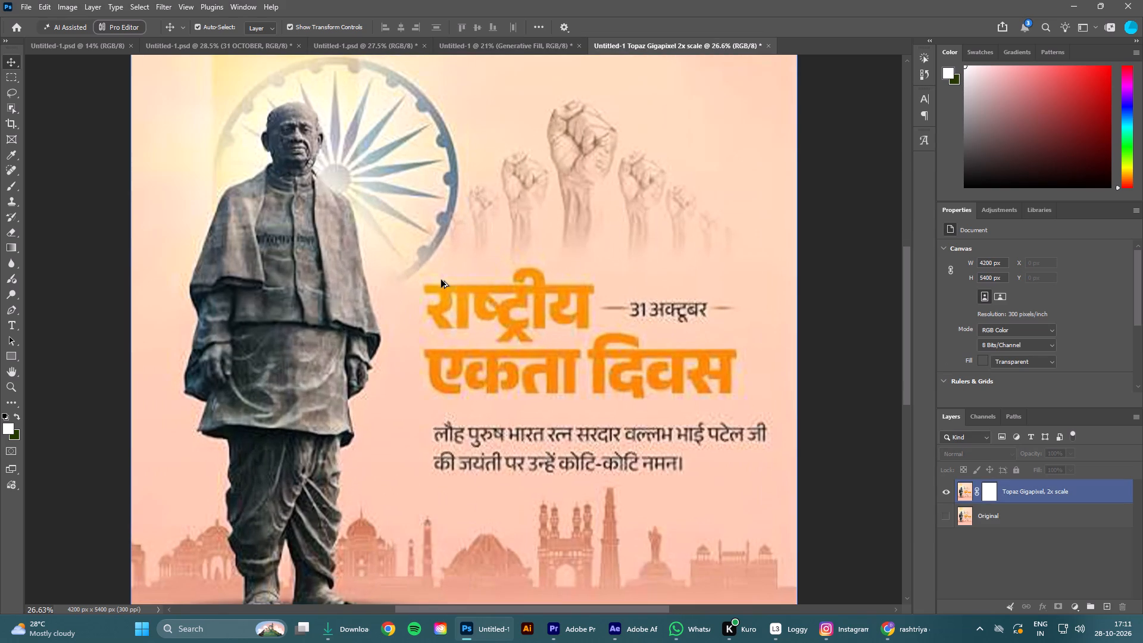
{"action": "scroll", "coordinate": [441, 280], "scroll_direction": "down", "scroll_amount": 7, "text": "alt"}
{"action": "scroll", "coordinate": [441, 277], "scroll_direction": "up", "scroll_amount": 2, "text": "alt"}
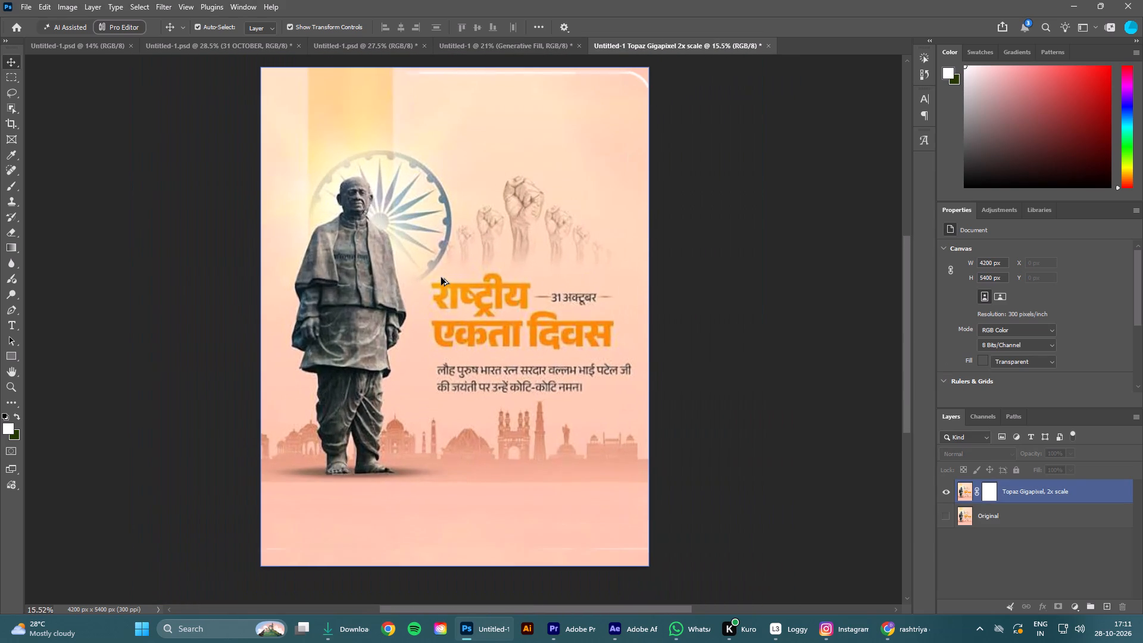
{"action": "scroll", "coordinate": [441, 277], "scroll_direction": "up", "scroll_amount": 5, "text": "alt"}
{"action": "scroll", "coordinate": [441, 277], "scroll_direction": "down", "scroll_amount": 6, "text": "alt"}
{"action": "scroll", "coordinate": [441, 277], "scroll_direction": "up", "scroll_amount": 2}
{"action": "scroll", "coordinate": [441, 277], "scroll_direction": "down", "scroll_amount": 1}
{"action": "left_click", "coordinate": [768, 294]}
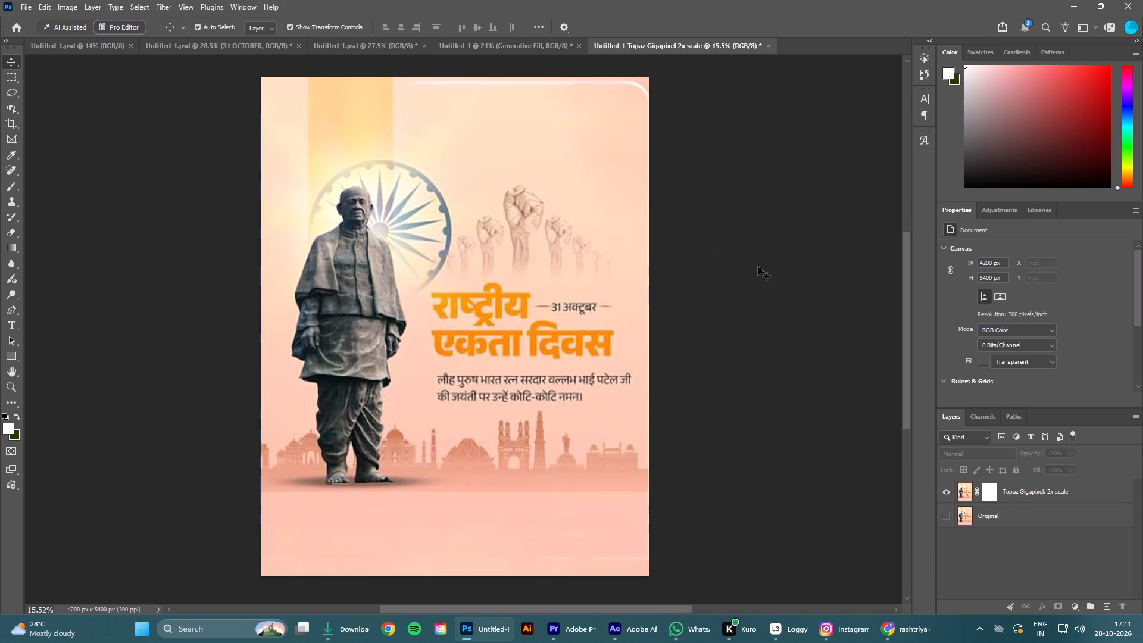
{"action": "left_click", "coordinate": [759, 265]}
Draw a freehand Lasso selection around the whole Hindi text block: the orange title, the 31 अक्टूबर date and the two-line tribute.
{"action": "left_click", "coordinate": [10, 80]}
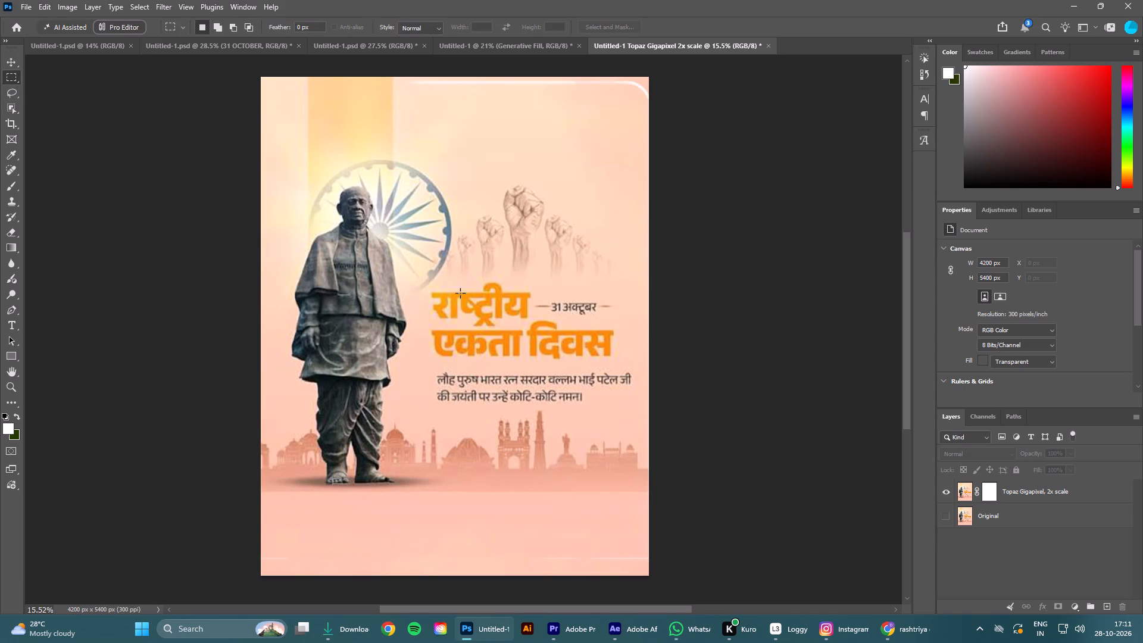
{"action": "left_click", "coordinate": [11, 89]}
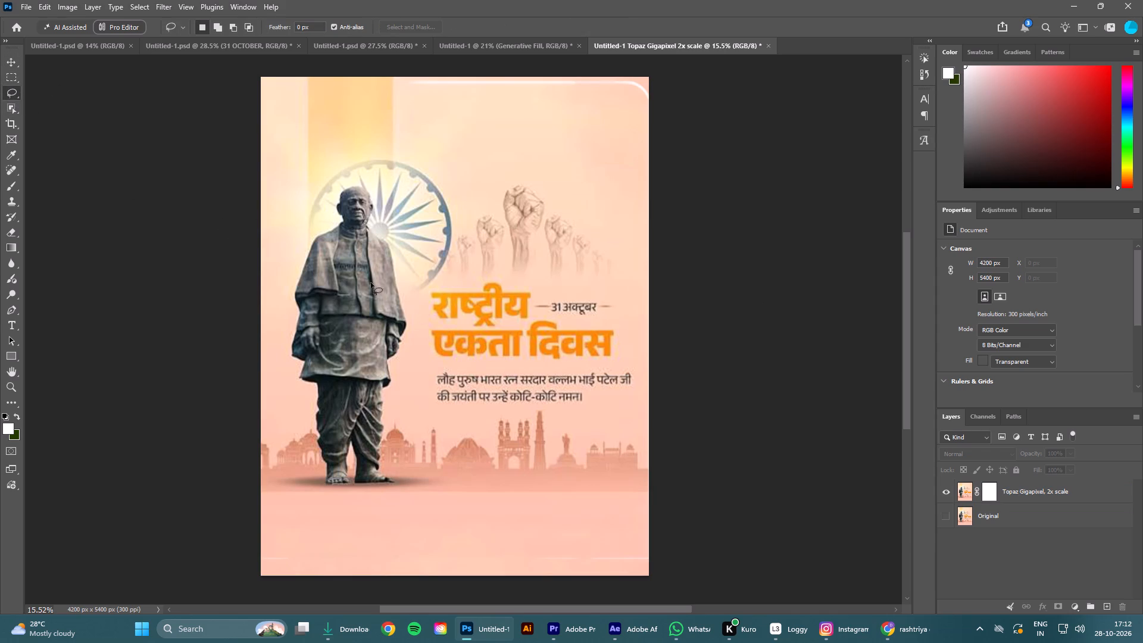
{"action": "left_click_drag", "start_coordinate": [427, 303], "coordinate": [466, 286]}
{"action": "left_click_drag", "start_coordinate": [466, 286], "coordinate": [542, 291]}
{"action": "left_click_drag", "start_coordinate": [542, 291], "coordinate": [572, 323]}
{"action": "left_click_drag", "start_coordinate": [572, 323], "coordinate": [639, 378]}
{"action": "left_click_drag", "start_coordinate": [639, 378], "coordinate": [439, 410]}
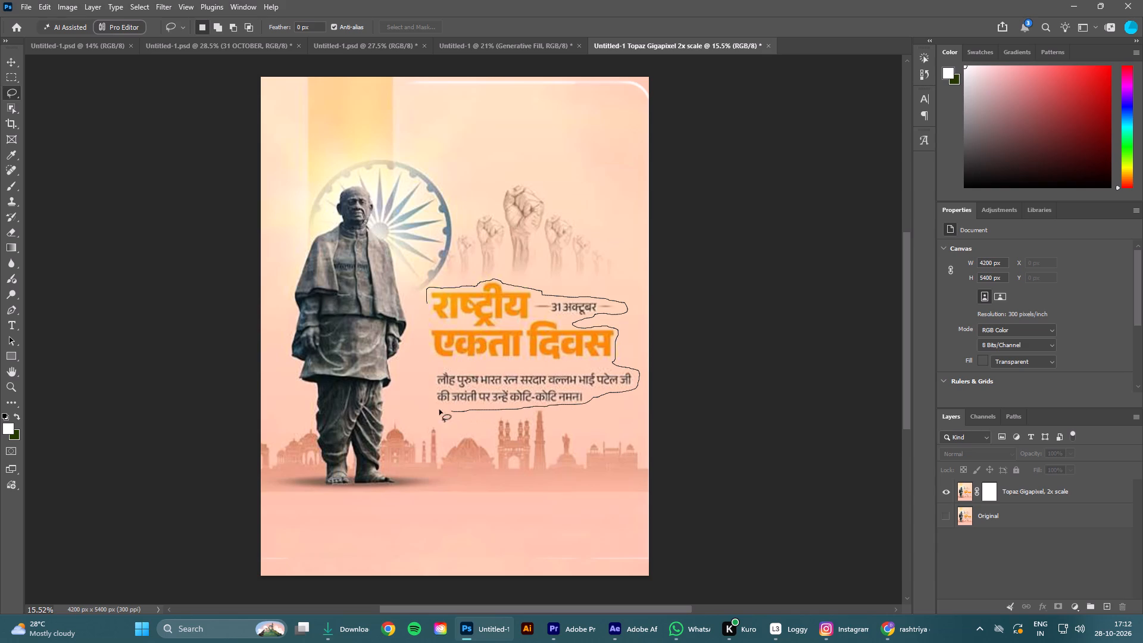
{"action": "left_click_drag", "start_coordinate": [439, 410], "coordinate": [425, 288]}
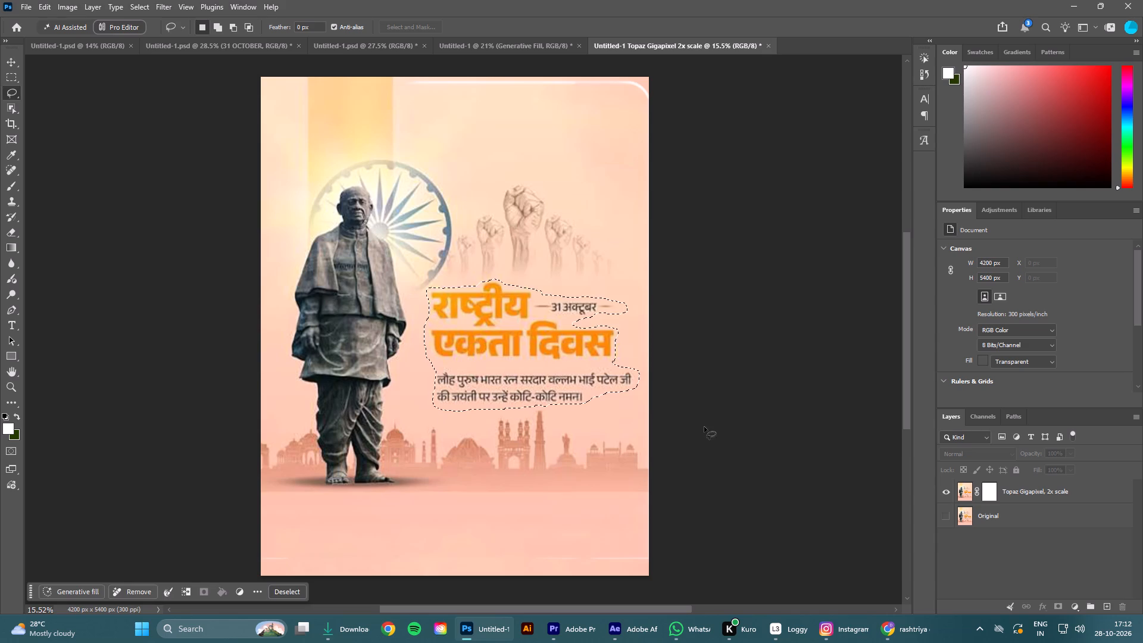
Convert the Topaz Gigapixel, 2x scale layer to a Smart Object and rasterize it into a plain pixel layer without a mask.
{"action": "left_click", "coordinate": [1028, 488]}
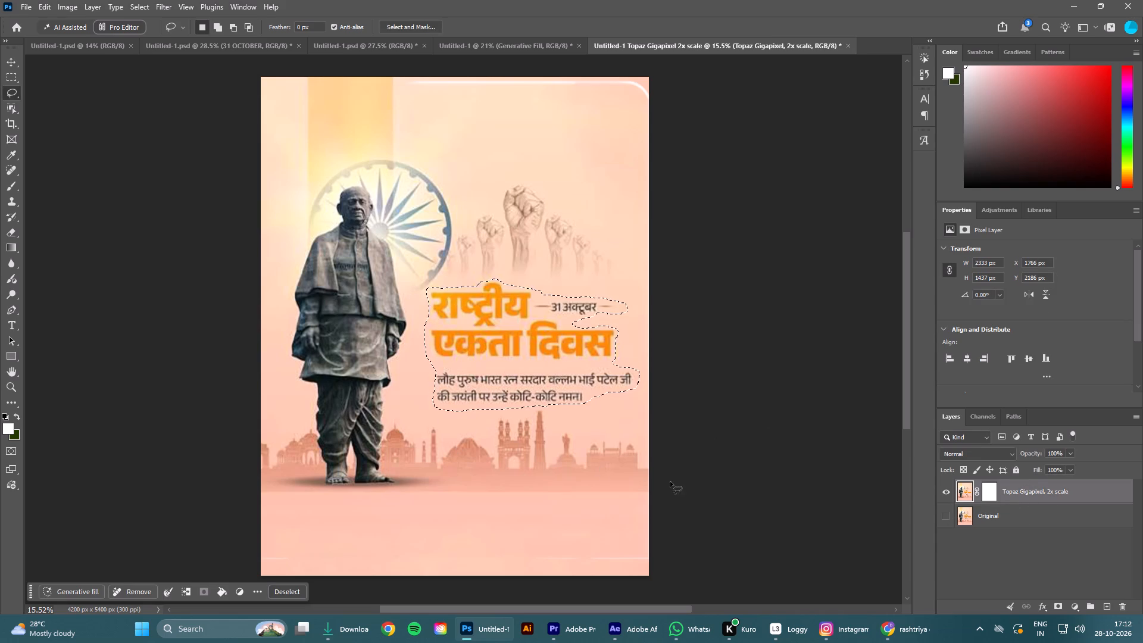
{"action": "right_click", "coordinate": [1094, 489]}
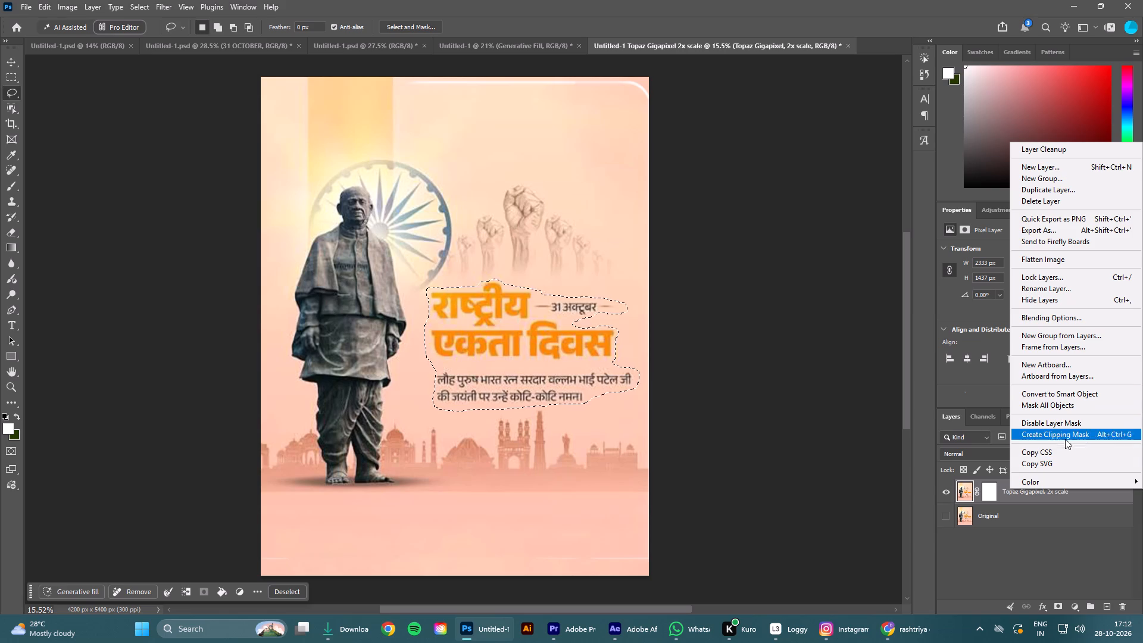
{"action": "left_click", "coordinate": [1054, 389]}
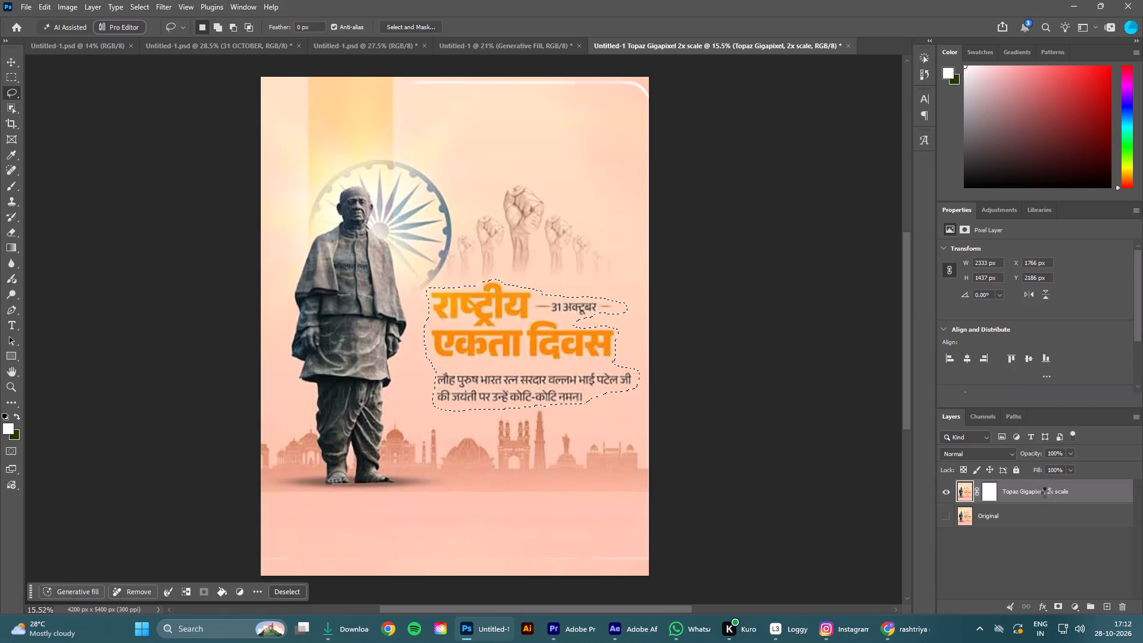
{"action": "right_click", "coordinate": [1058, 492]}
{"action": "left_click", "coordinate": [1063, 444]}
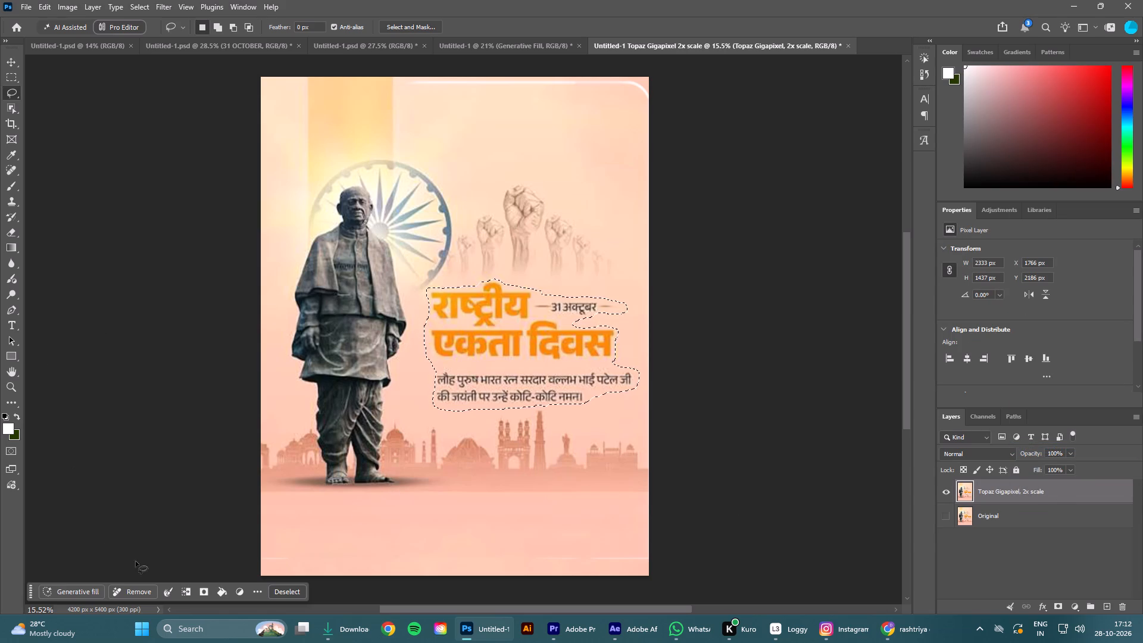
Erase the selected Hindi text block from the poster using the generative Remove command.
{"action": "left_click", "coordinate": [127, 589]}
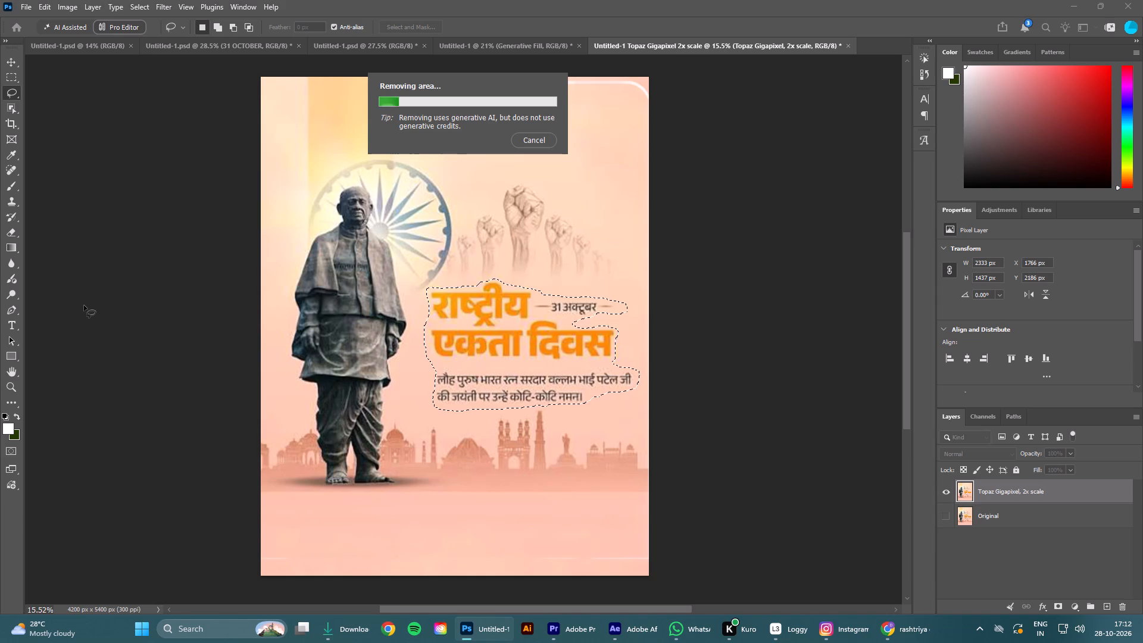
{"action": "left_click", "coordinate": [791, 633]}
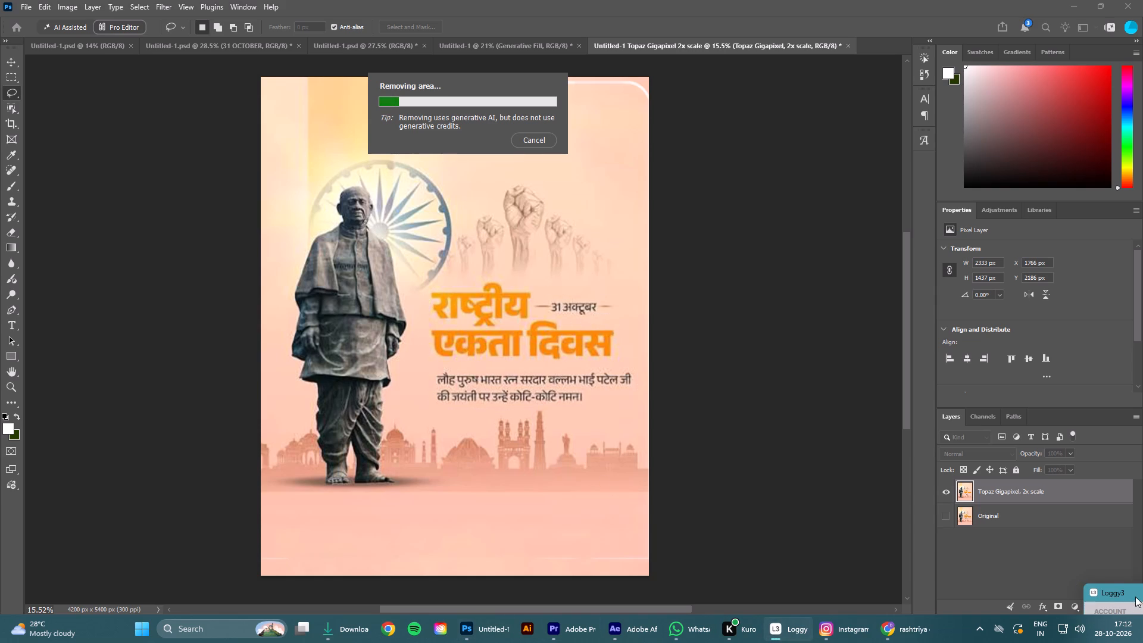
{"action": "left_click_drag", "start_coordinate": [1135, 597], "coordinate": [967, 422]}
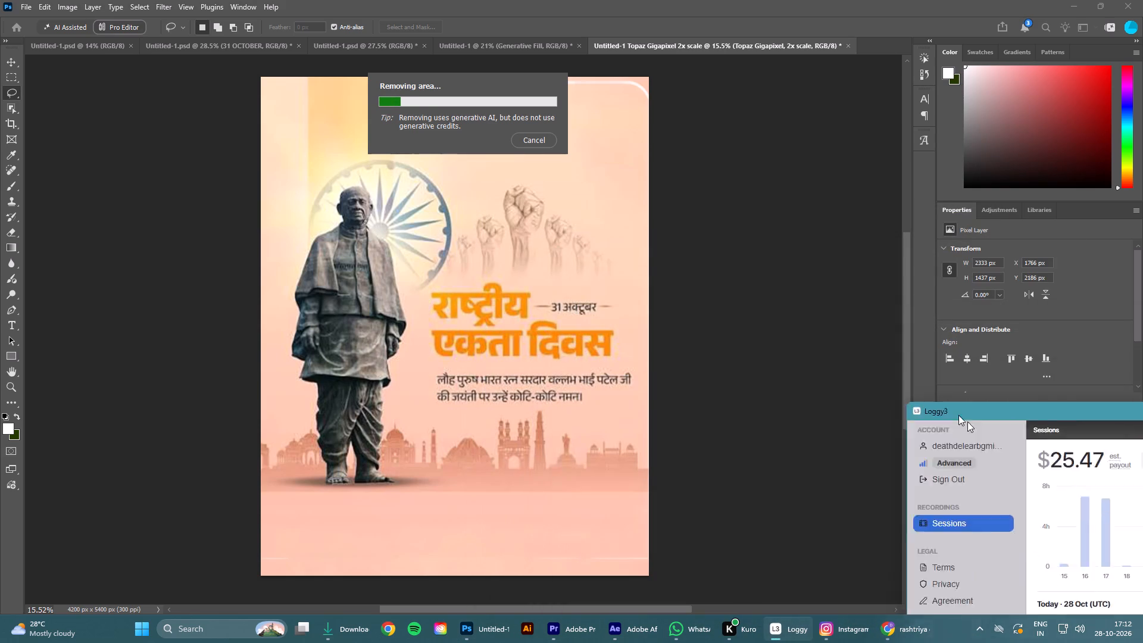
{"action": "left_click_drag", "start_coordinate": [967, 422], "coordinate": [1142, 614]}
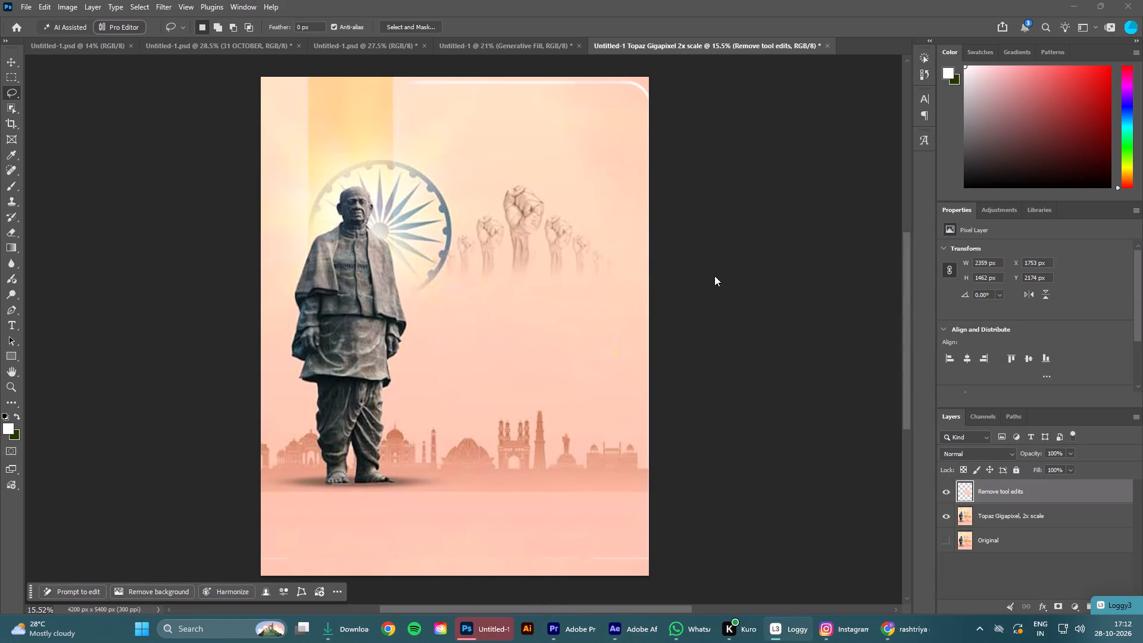
Examine the cleared text area and the statue up close, and the whole poster, to check the removal result.
{"action": "left_click", "coordinate": [11, 60]}
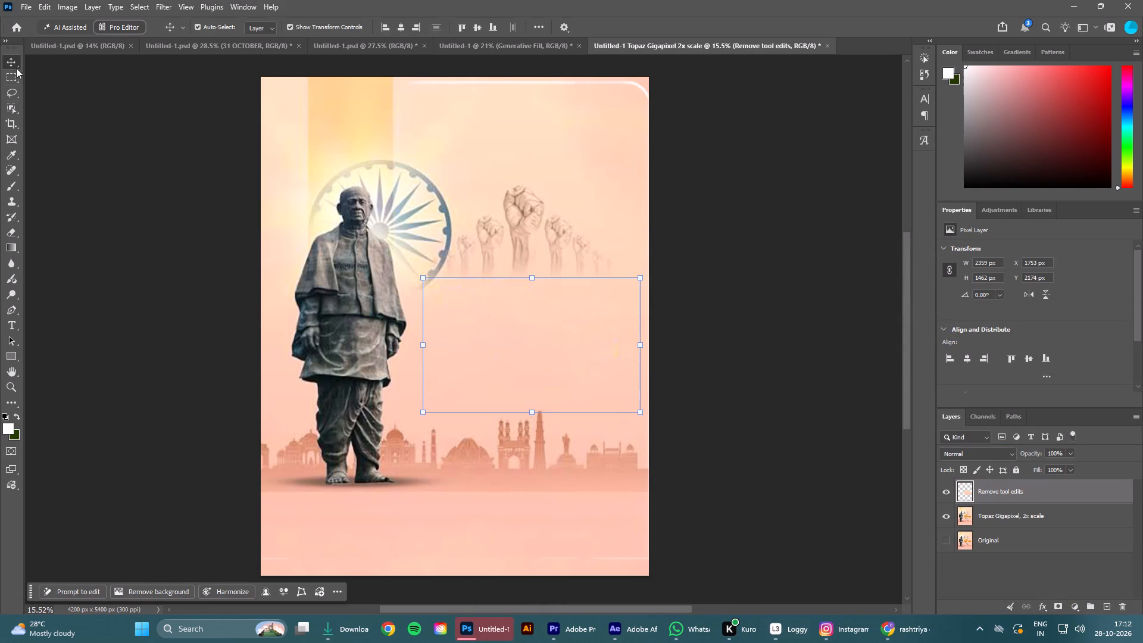
{"action": "left_click", "coordinate": [83, 142]}
{"action": "scroll", "coordinate": [154, 170], "scroll_direction": "up", "scroll_amount": 8, "text": "alt"}
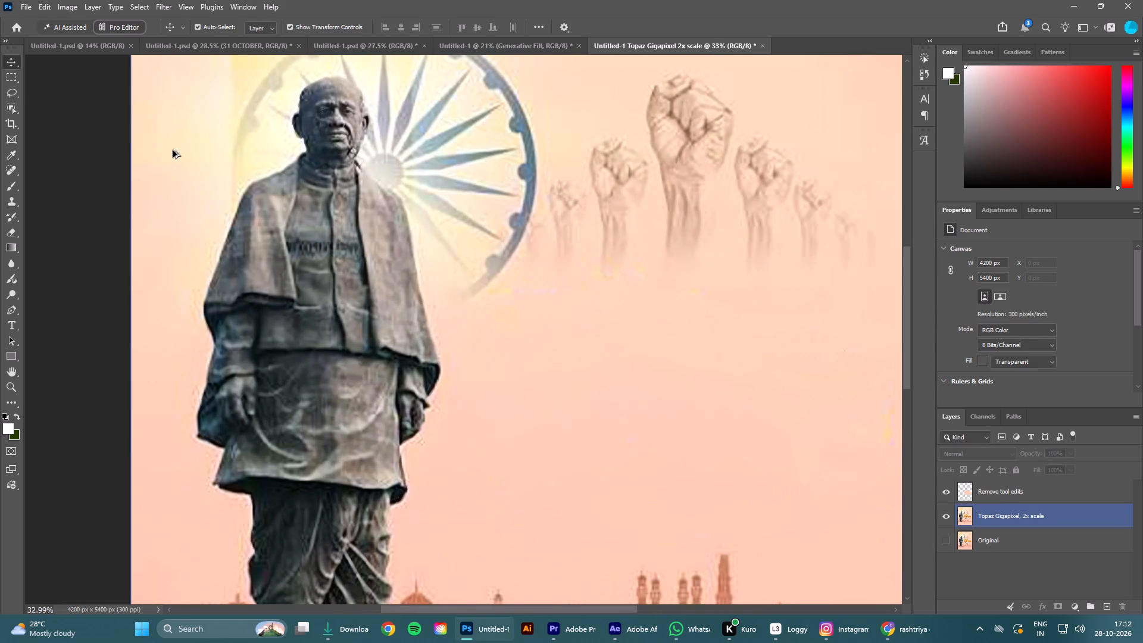
{"action": "scroll", "coordinate": [212, 167], "scroll_direction": "up", "scroll_amount": 8, "text": "alt"}
{"action": "scroll", "coordinate": [264, 128], "scroll_direction": "down", "scroll_amount": 6, "text": "alt"}
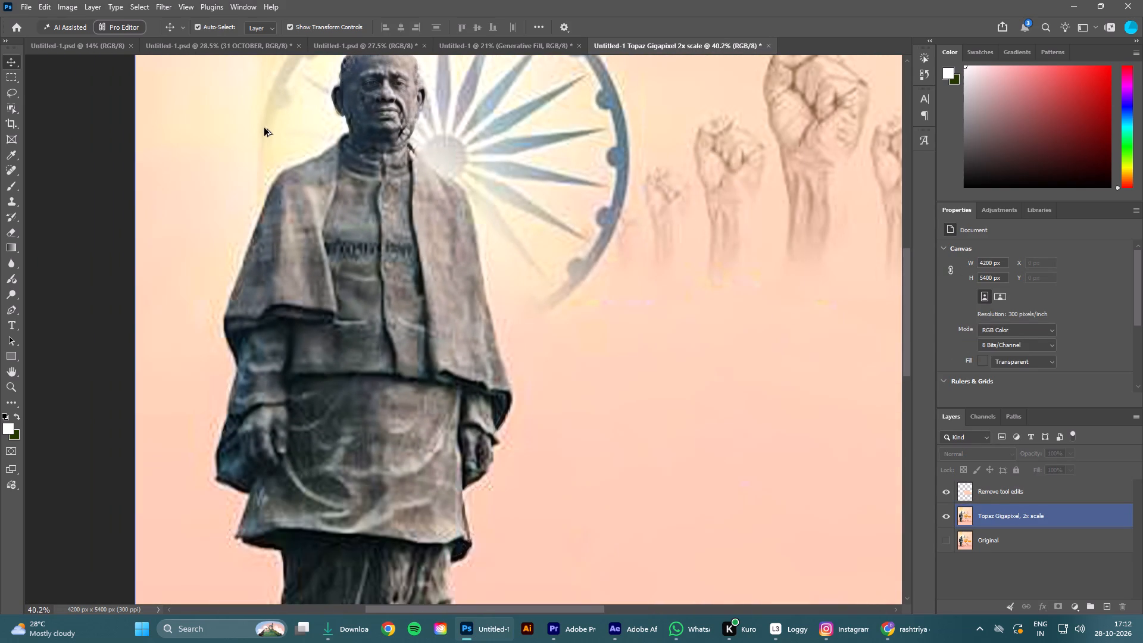
{"action": "scroll", "coordinate": [264, 128], "scroll_direction": "down", "scroll_amount": 10, "text": "alt"}
{"action": "scroll", "coordinate": [283, 118], "scroll_direction": "up", "scroll_amount": 4}
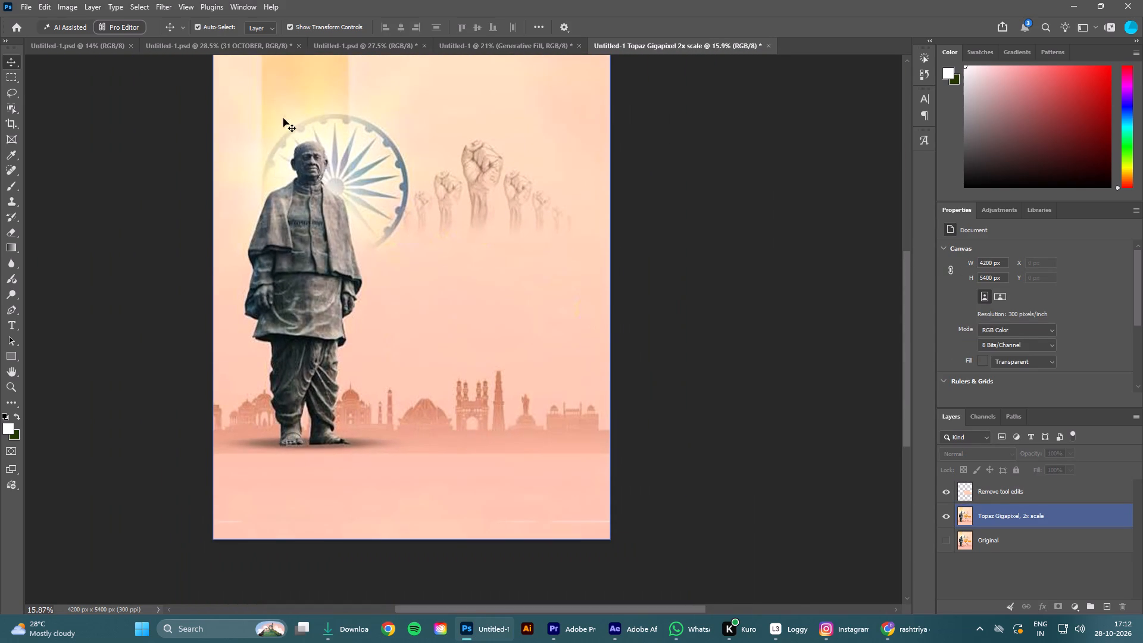
Undo the generative removal so the Hindi text block is back on the rasterized Topaz Gigapixel layer, and clear the lasso selection.
{"action": "scroll", "coordinate": [283, 118], "scroll_direction": "up", "scroll_amount": 2}
{"action": "scroll", "coordinate": [264, 179], "scroll_direction": "down", "scroll_amount": 2, "text": "alt"}
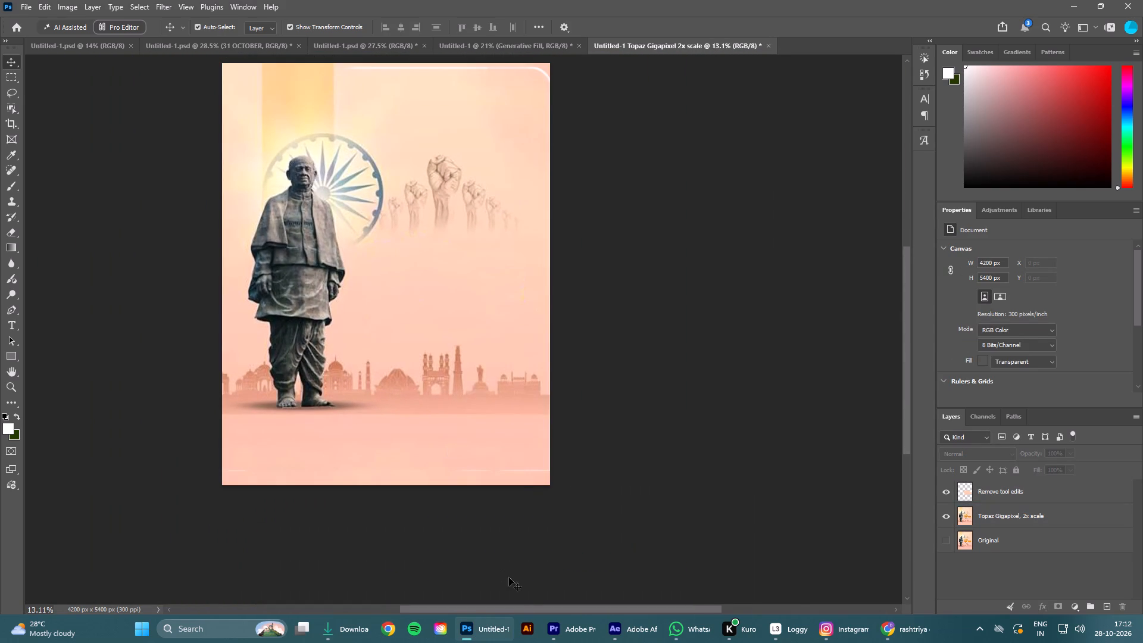
{"action": "left_click_drag", "start_coordinate": [523, 608], "coordinate": [499, 601]}
{"action": "scroll", "coordinate": [475, 482], "scroll_direction": "down", "scroll_amount": 1, "text": "alt"}
{"action": "scroll", "coordinate": [479, 472], "scroll_direction": "up", "scroll_amount": 2}
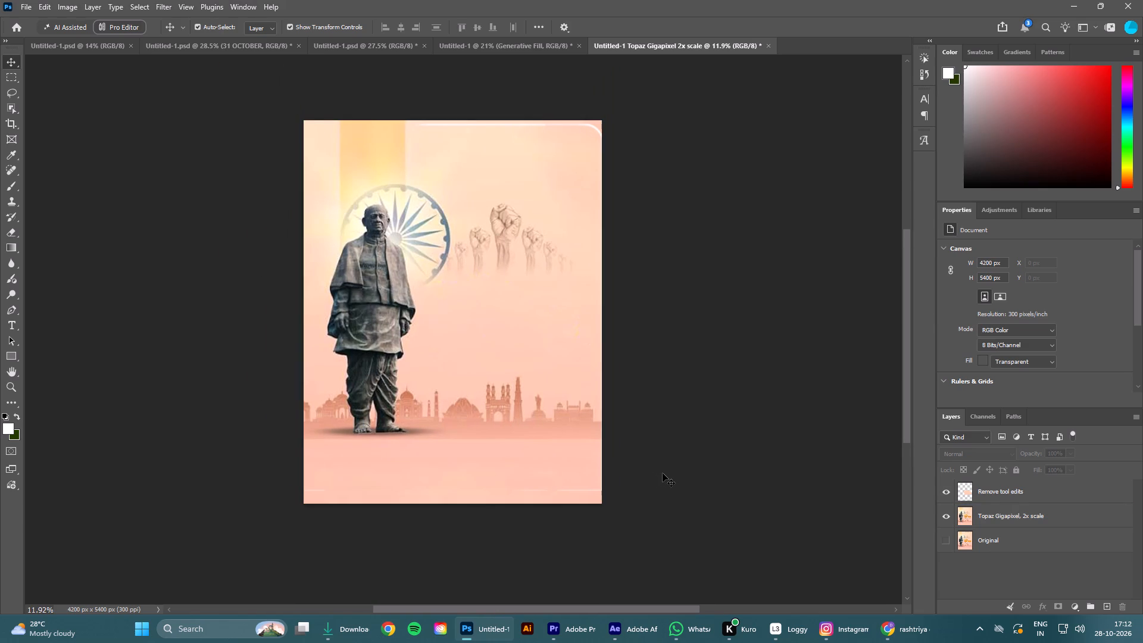
{"action": "key", "text": "ctrl+z"}
{"action": "key", "text": "ctrl+z"}
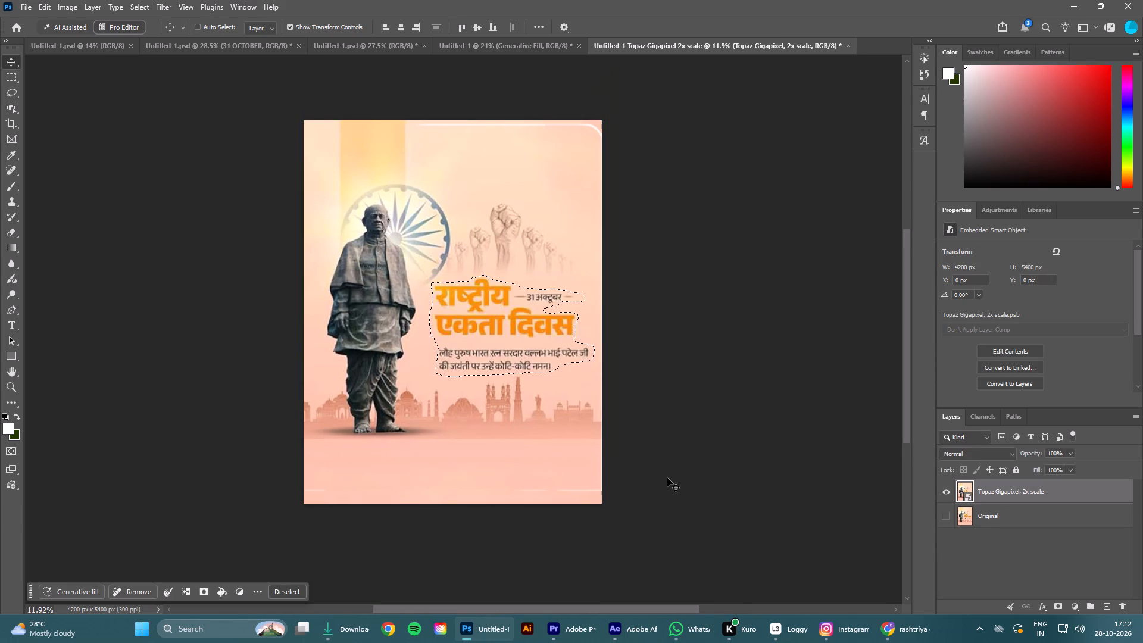
{"action": "key", "text": "ctrl+shift+z"}
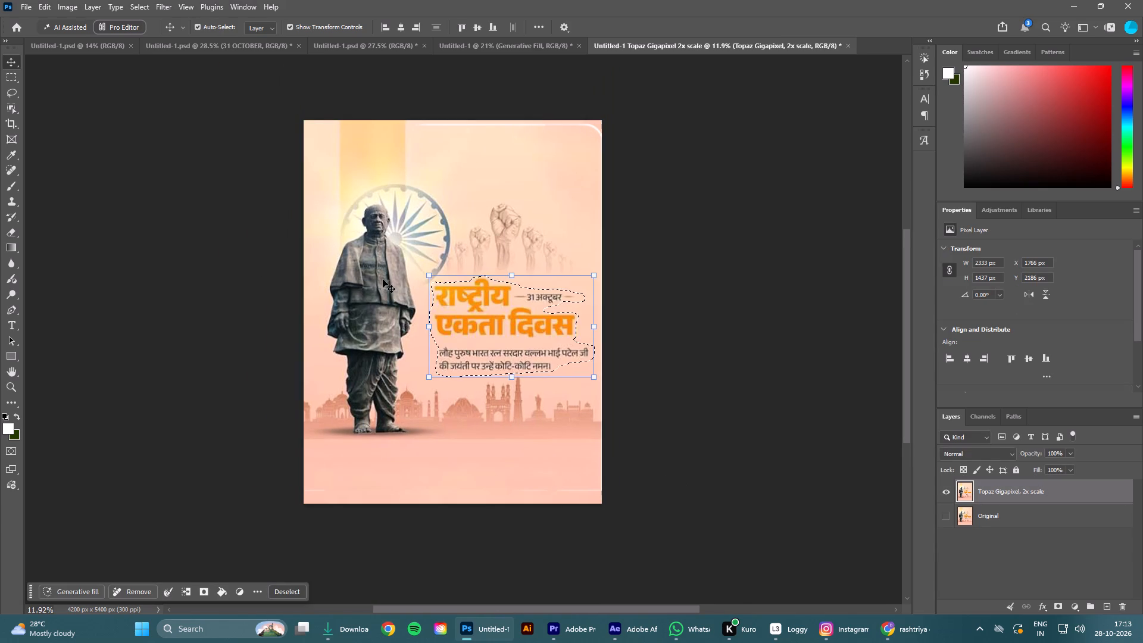
{"action": "key", "text": "ctrl+d"}
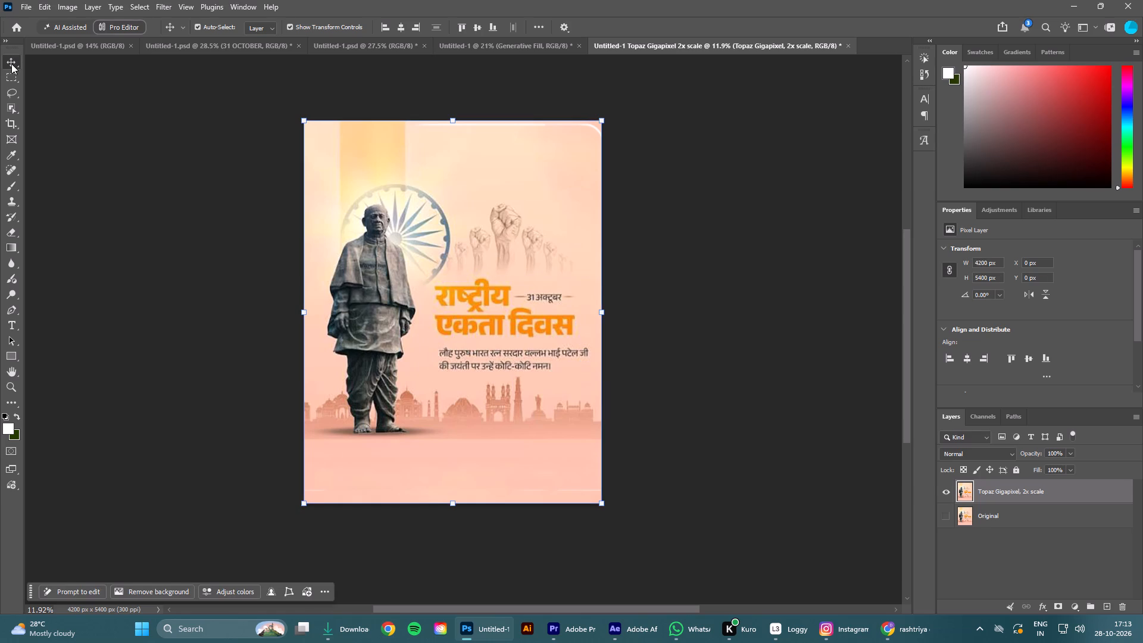
{"action": "left_click", "coordinate": [11, 64]}
{"action": "left_click", "coordinate": [164, 189]}
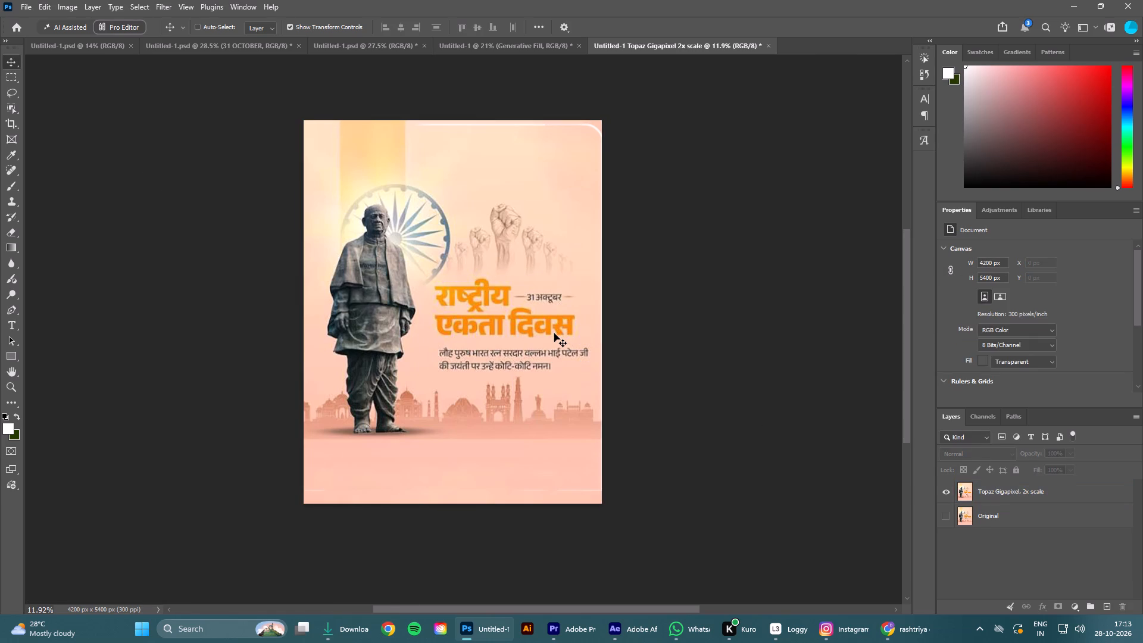
{"action": "left_click", "coordinate": [250, 247]}
Export the poster as a 4200 x 5400 px JPG at quality 7 to Downloads, named Untitled-1 Topaz Gigapixel 2x scale.jpg.
{"action": "left_click", "coordinate": [25, 5]}
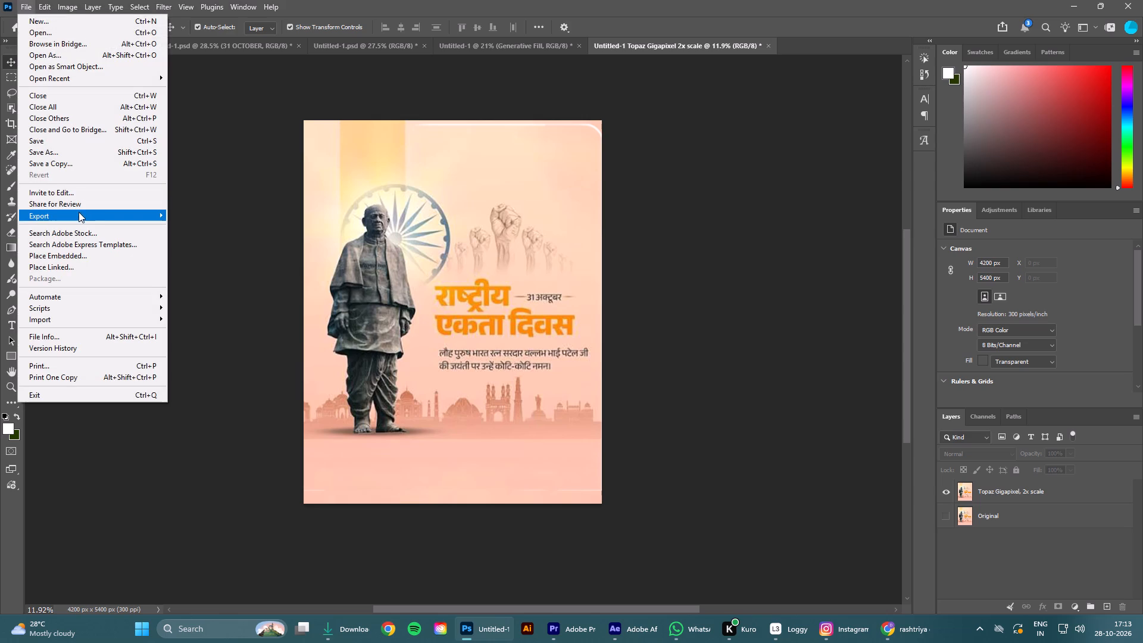
{"action": "left_click", "coordinate": [207, 232]}
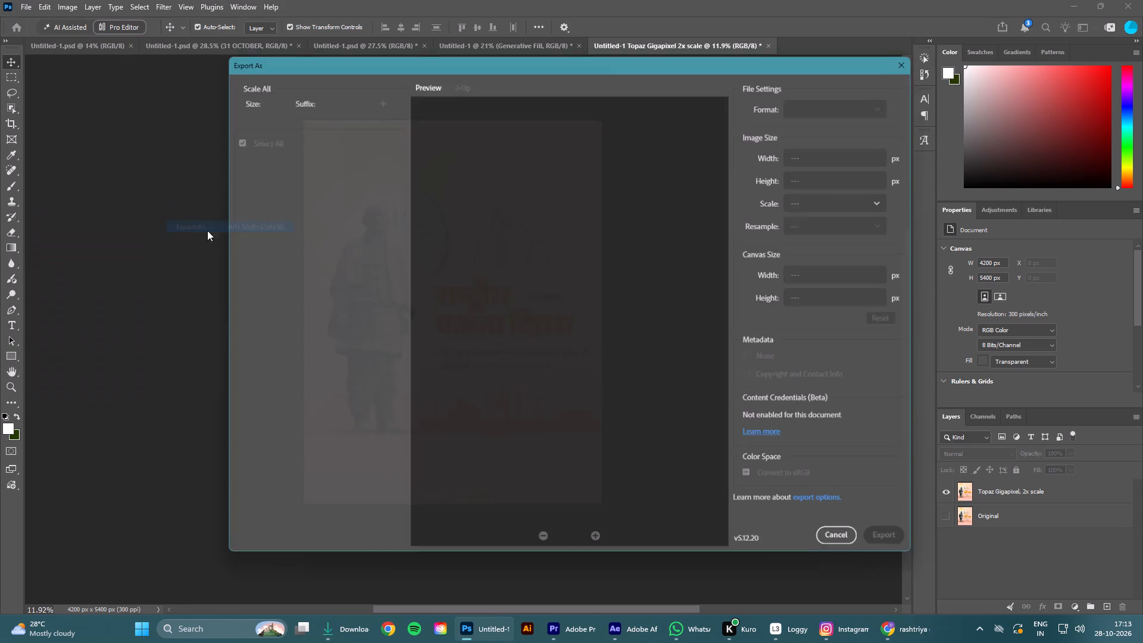
{"action": "left_click_drag", "start_coordinate": [882, 120], "coordinate": [920, 125]}
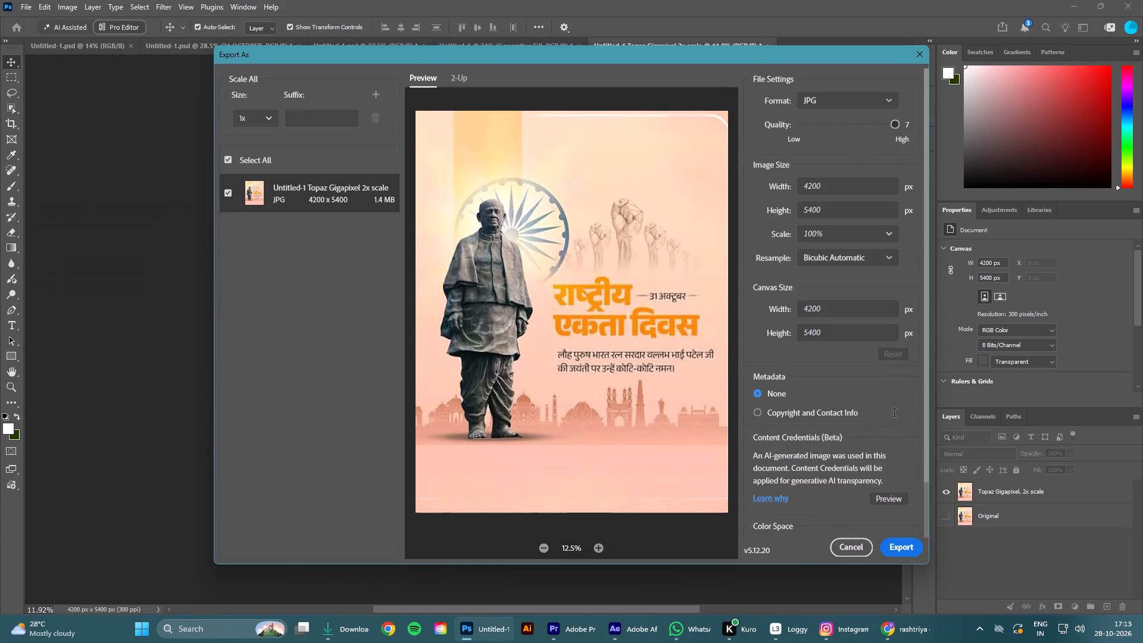
{"action": "left_click", "coordinate": [901, 547]}
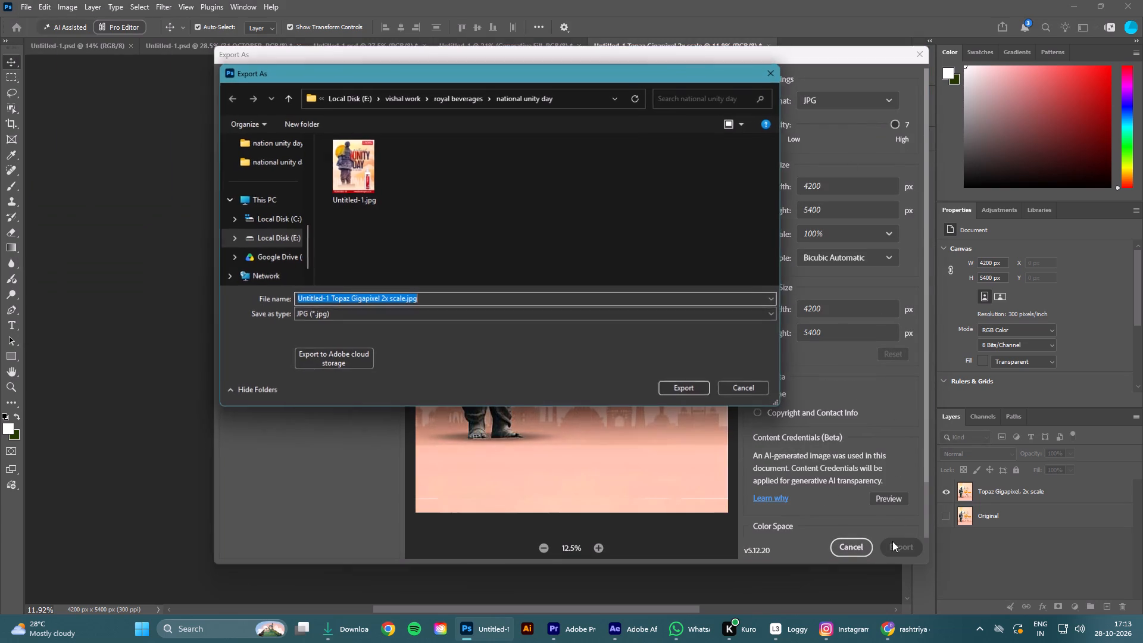
{"action": "scroll", "coordinate": [275, 238], "scroll_direction": "up", "scroll_amount": 15}
{"action": "left_click", "coordinate": [267, 236]}
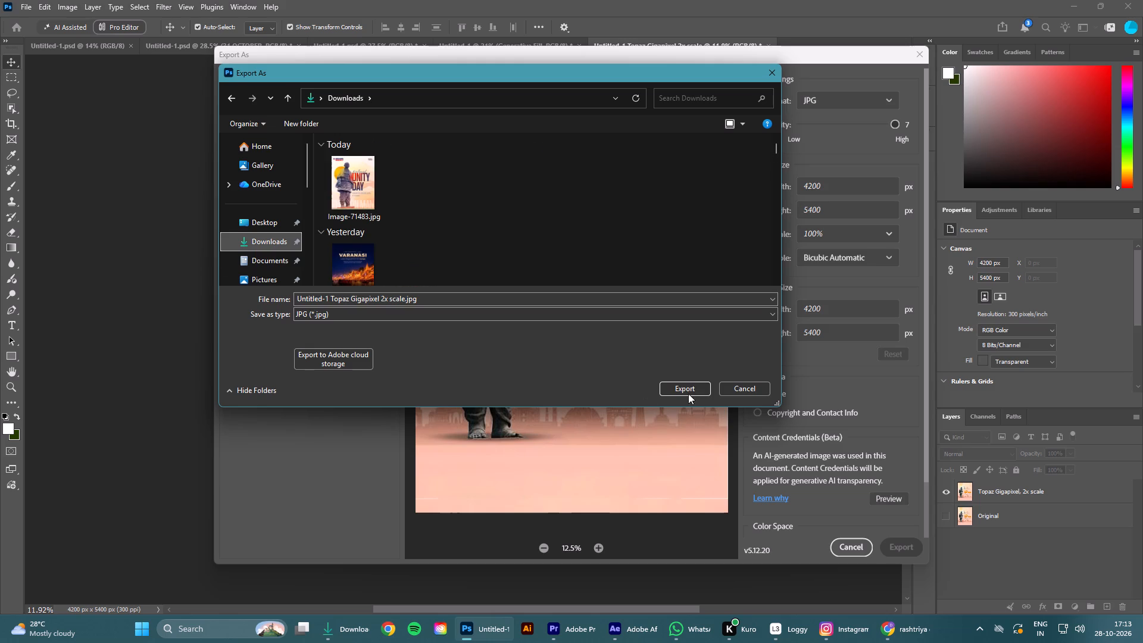
{"action": "left_click", "coordinate": [686, 388]}
{"action": "left_click", "coordinate": [804, 195]}
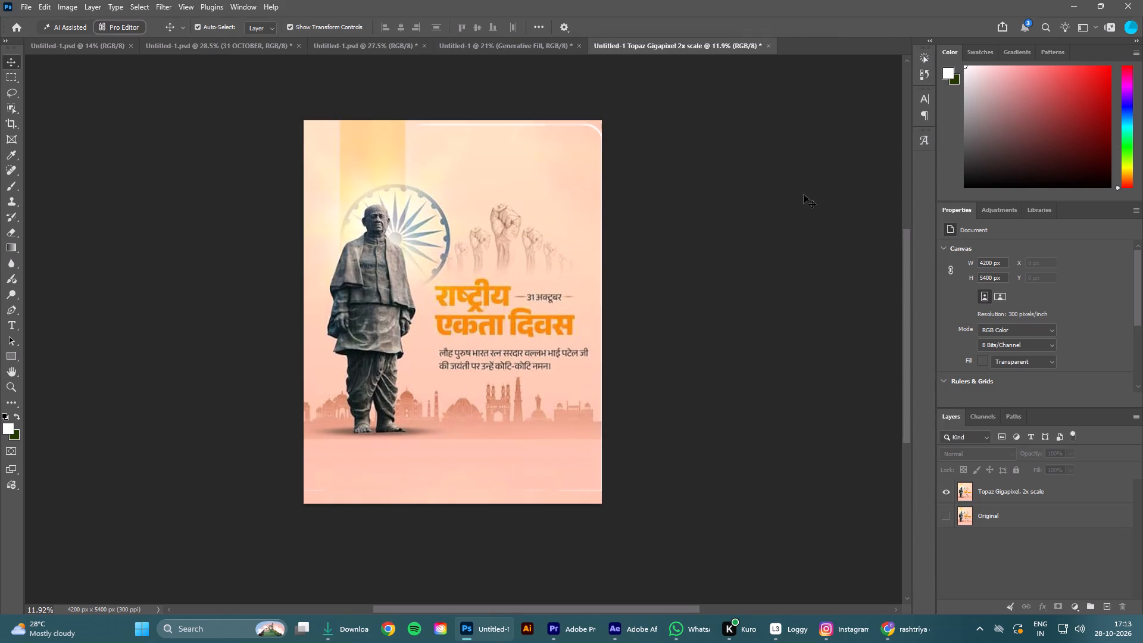
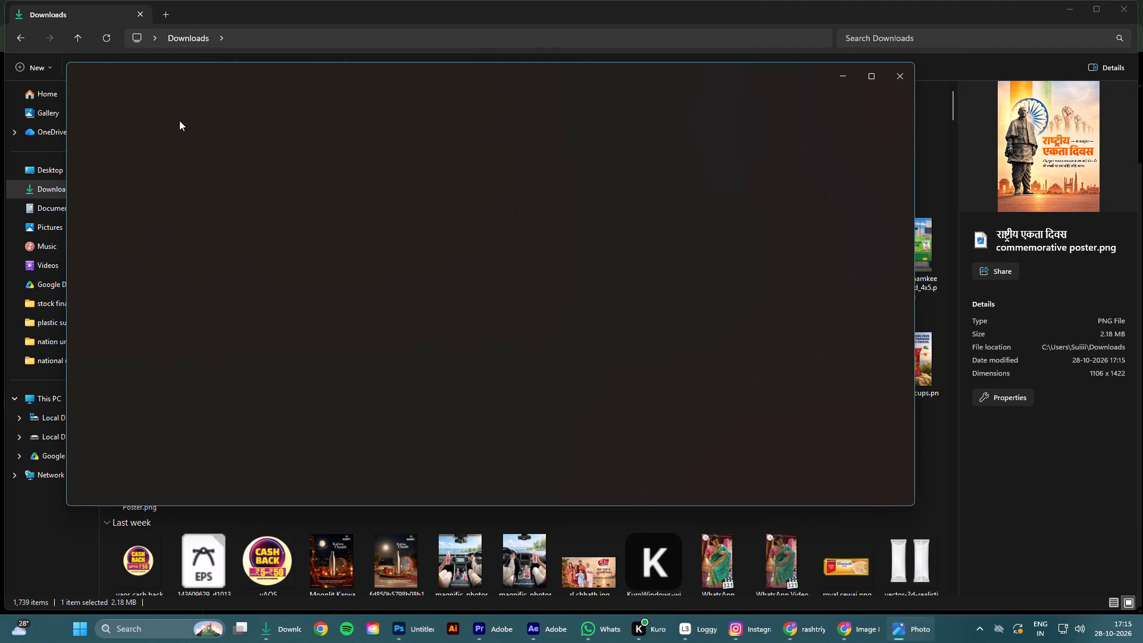
{"action": "key", "text": "Right"}
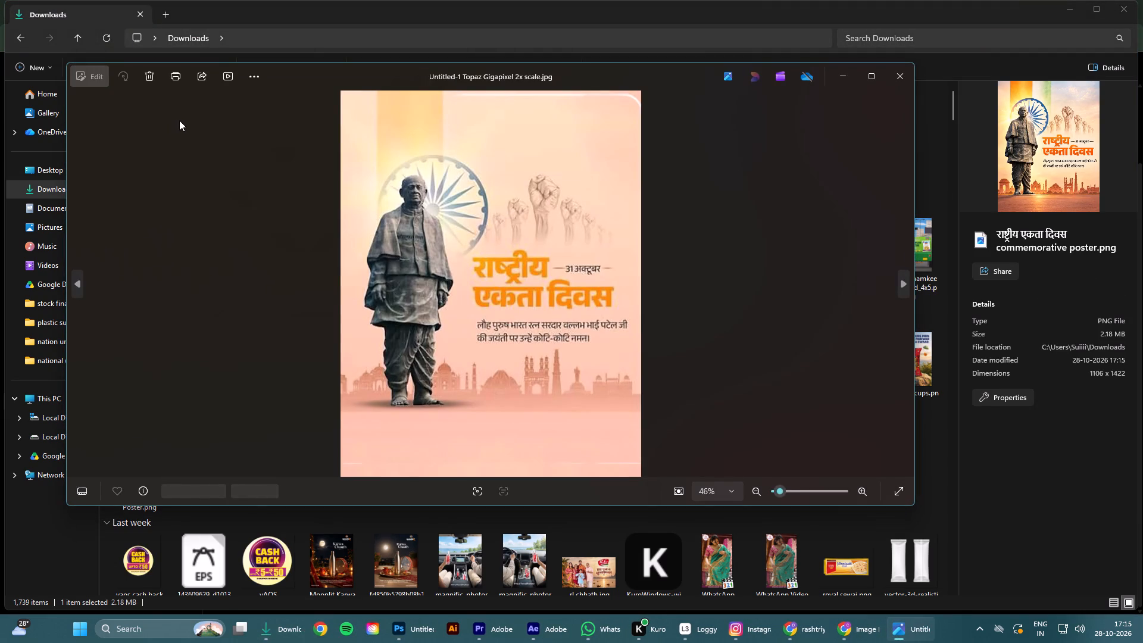
{"action": "key", "text": "Left"}
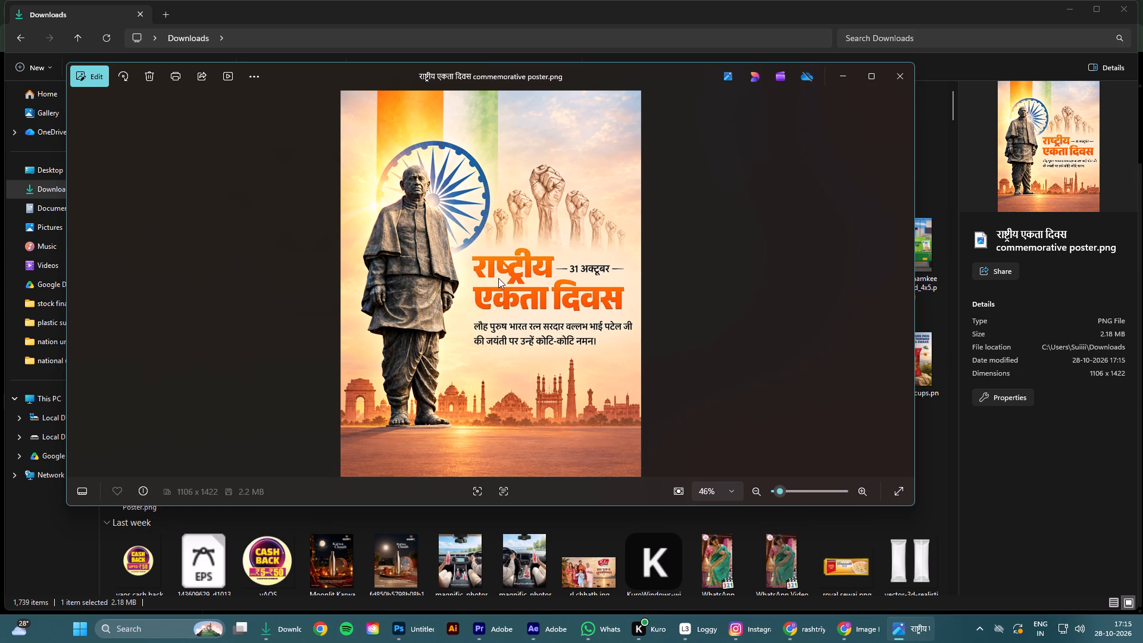
{"action": "left_click_drag", "start_coordinate": [498, 278], "coordinate": [499, 402]}
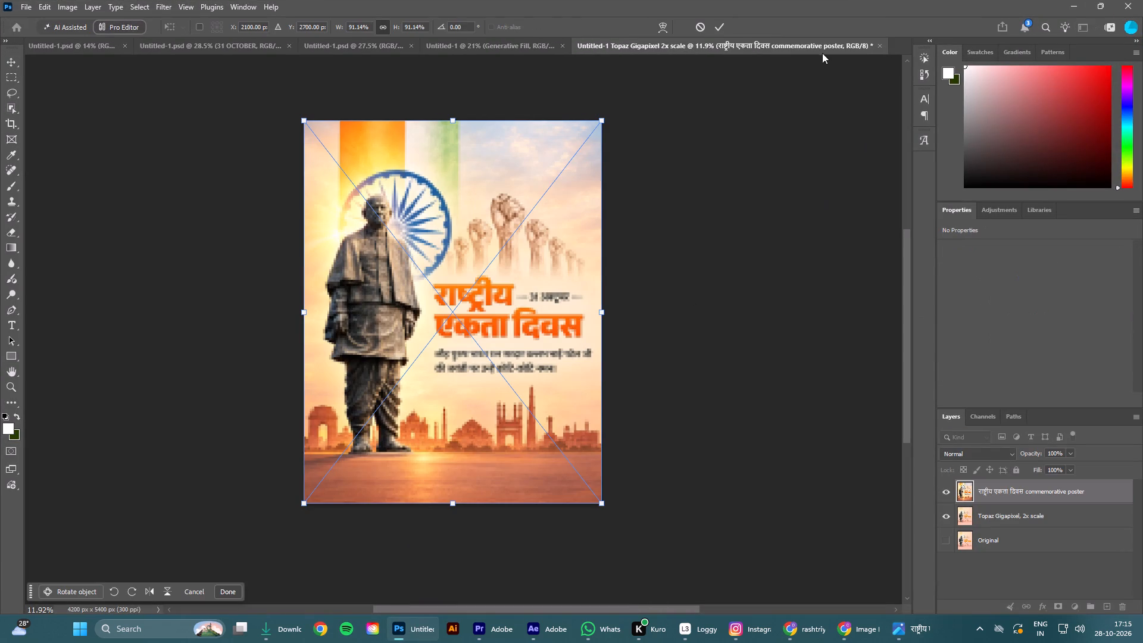
{"action": "left_click", "coordinate": [719, 26]}
{"action": "left_click", "coordinate": [730, 229]}
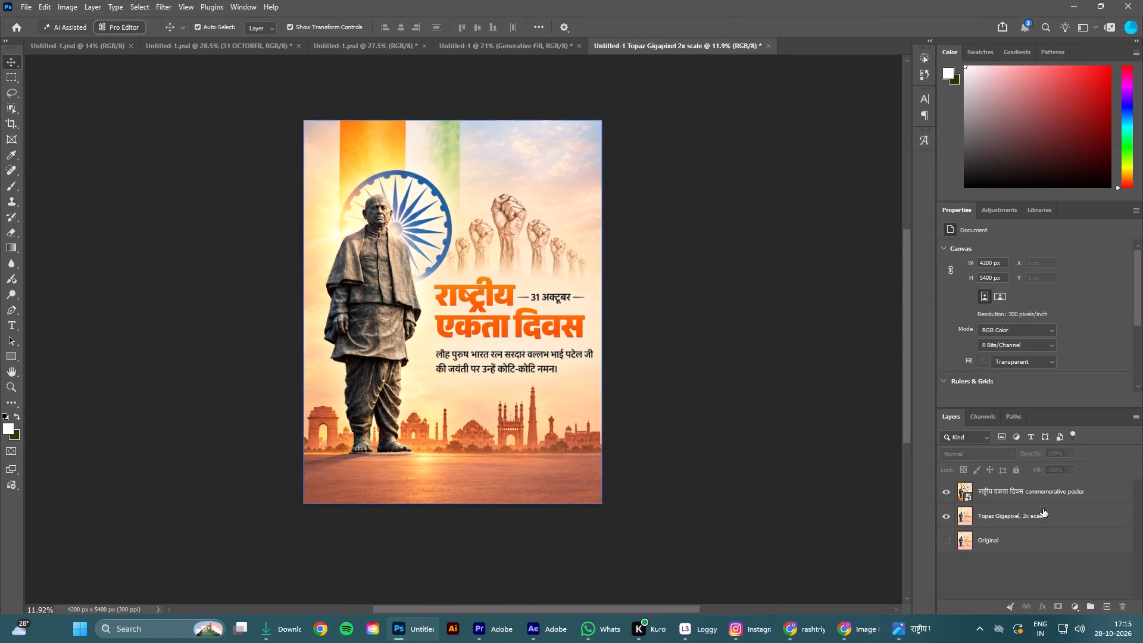
Delete the Topaz Gigapixel, 2x scale and Original layers beneath the placed poster.
{"action": "left_click", "coordinate": [1043, 508]}
{"action": "key", "text": "Delete"}
{"action": "left_click", "coordinate": [983, 512]}
{"action": "key", "text": "Delete"}
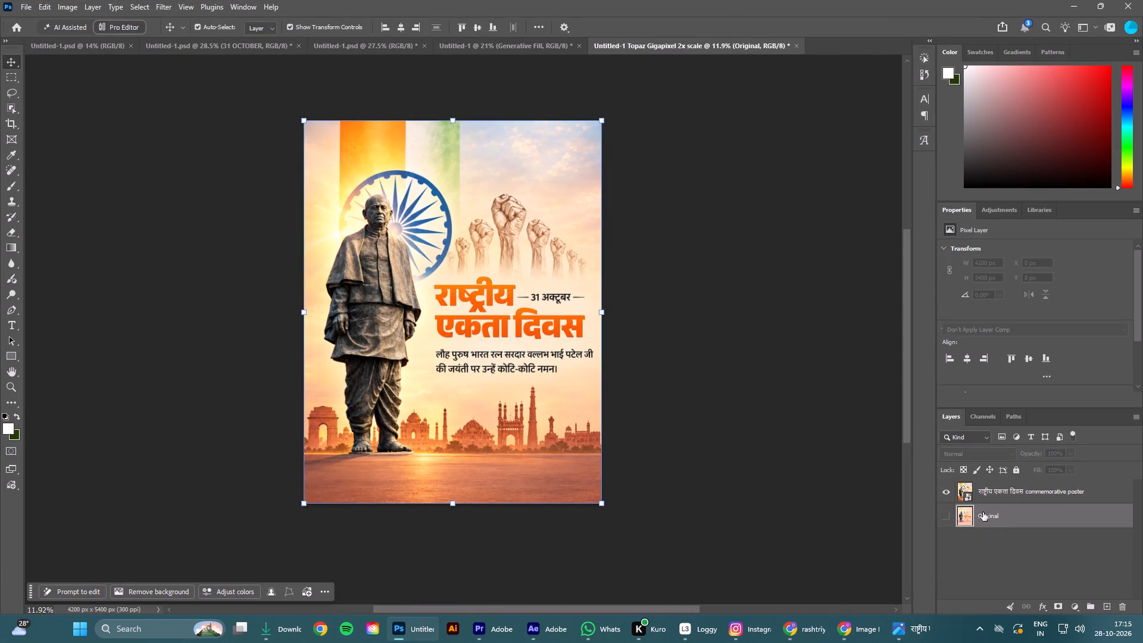
{"action": "left_click", "coordinate": [722, 423]}
Rasterize the राष्ट्रीय एकता दिवस commemorative poster layer.
{"action": "left_click", "coordinate": [986, 498]}
{"action": "right_click", "coordinate": [986, 498]}
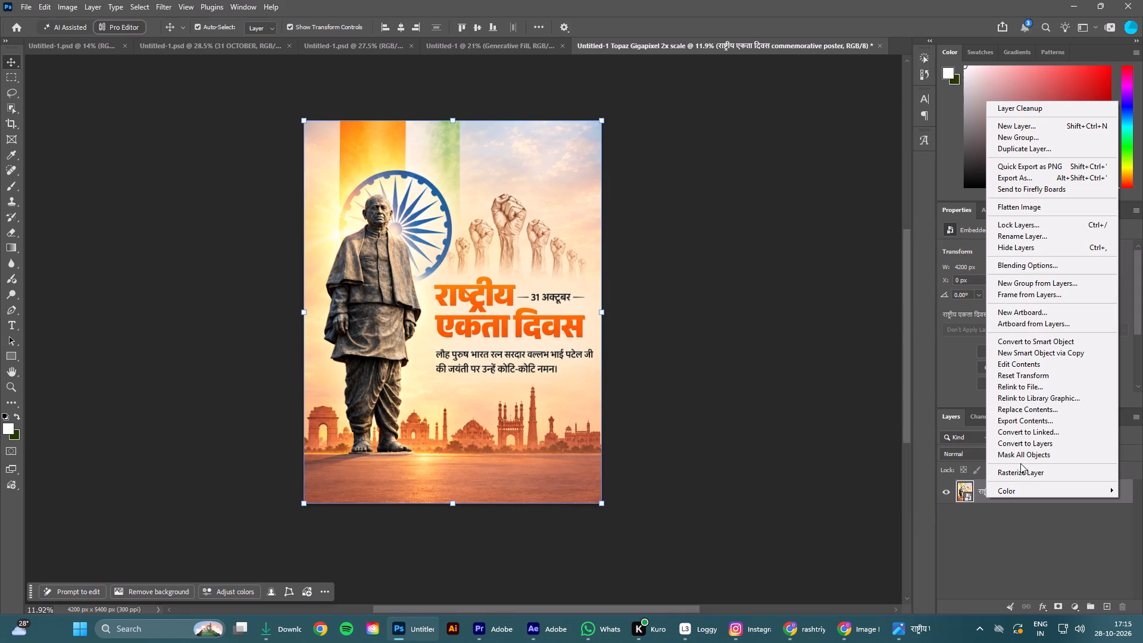
{"action": "left_click", "coordinate": [1016, 475]}
{"action": "left_click", "coordinate": [727, 414]}
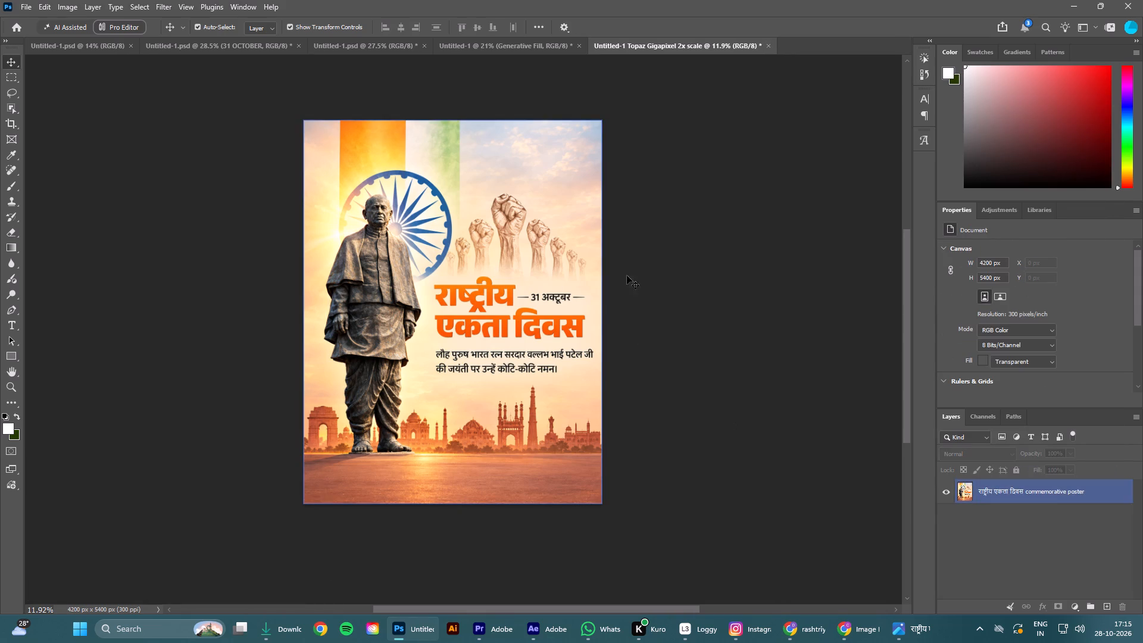
{"action": "scroll", "coordinate": [857, 277], "scroll_direction": "up", "scroll_amount": 1}
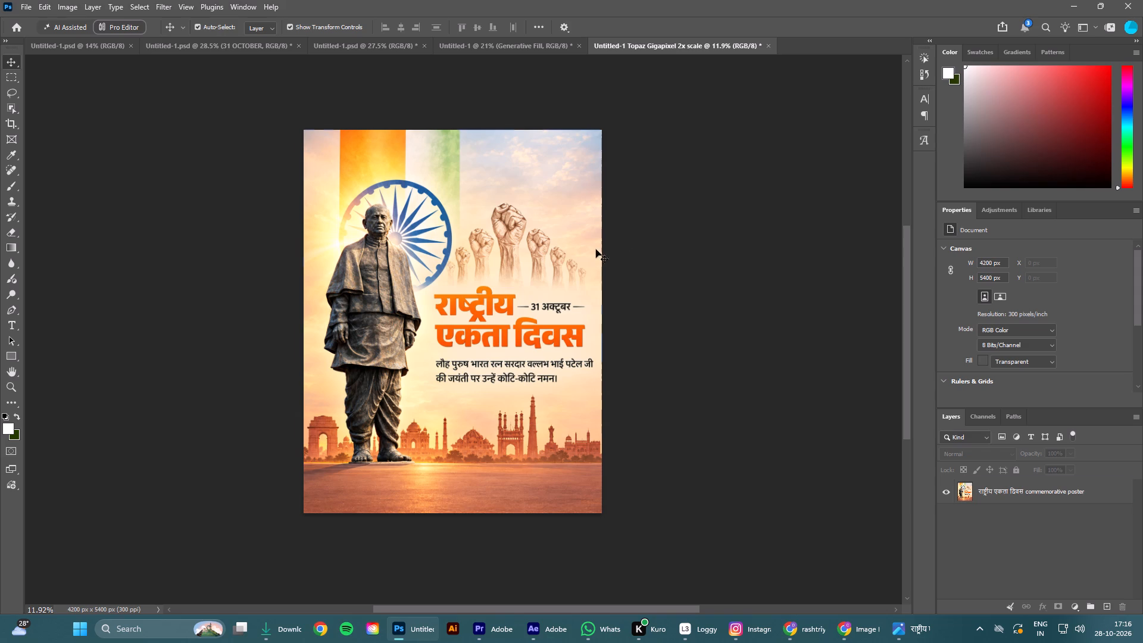
{"action": "left_click", "coordinate": [96, 161]}
Close the Untitled-1 document containing the Generative Fill layer without saving it.
{"action": "left_click", "coordinate": [563, 42]}
{"action": "left_click", "coordinate": [577, 42]}
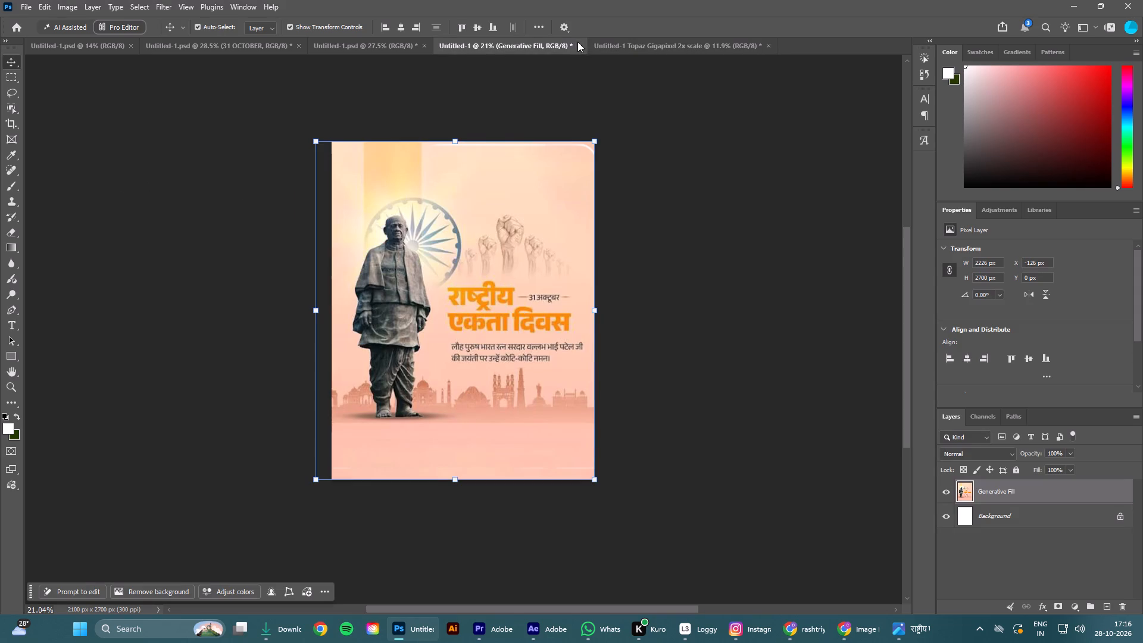
{"action": "left_click", "coordinate": [579, 45]}
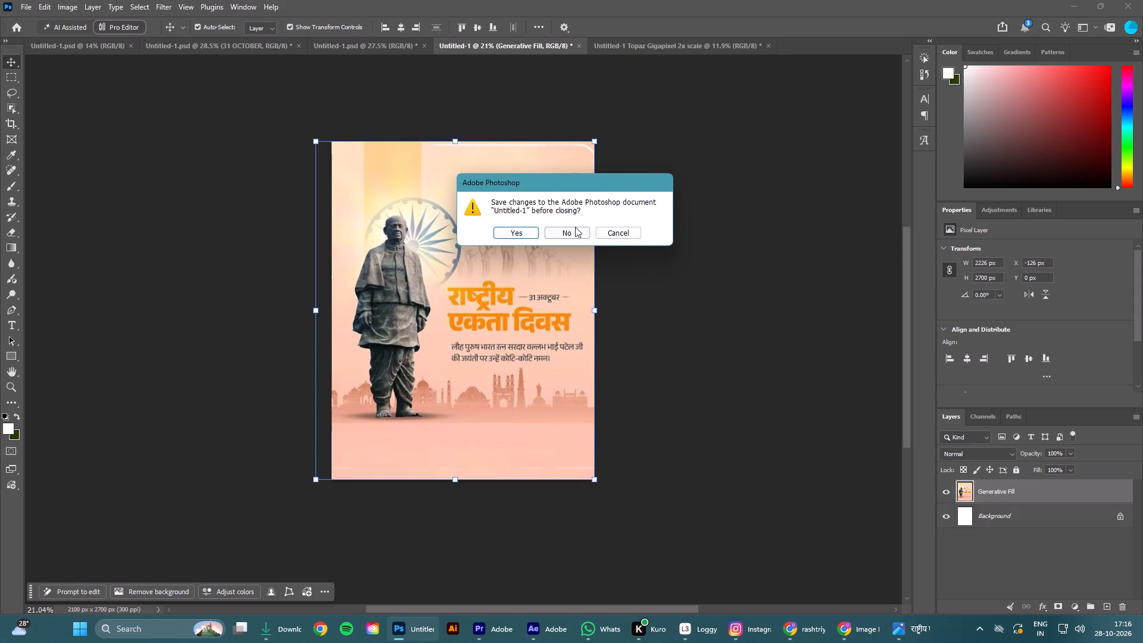
{"action": "left_click", "coordinate": [574, 232]}
Look through the other open poster documents and the recent files, and return to the Topaz Gigapixel poster document.
{"action": "left_click", "coordinate": [357, 49]}
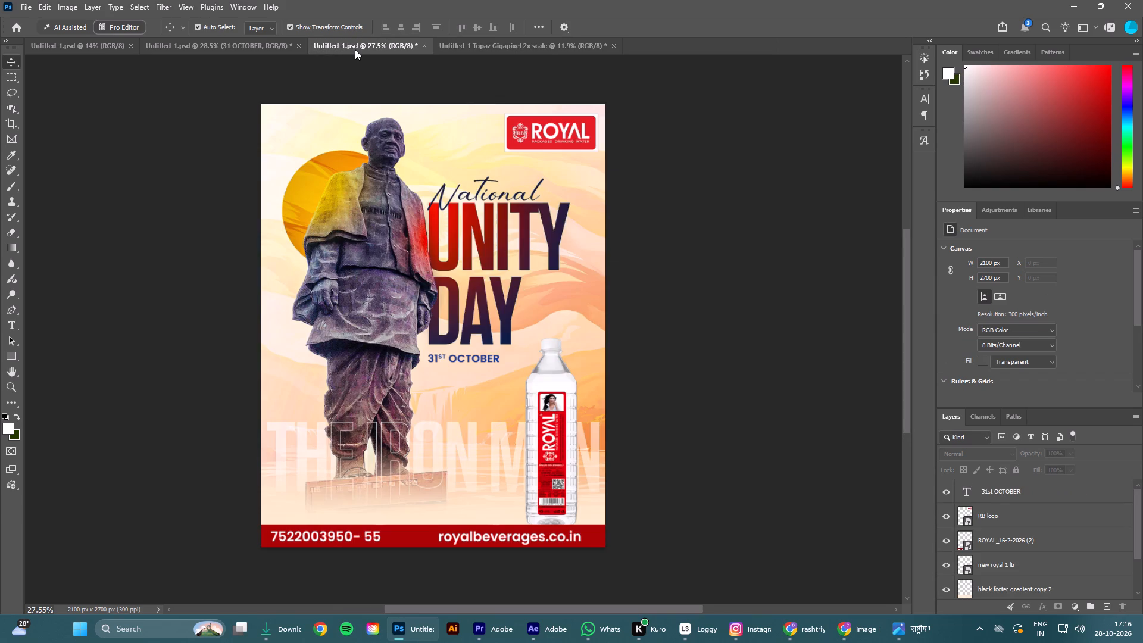
{"action": "left_click", "coordinate": [253, 50]}
{"action": "left_click", "coordinate": [81, 46]}
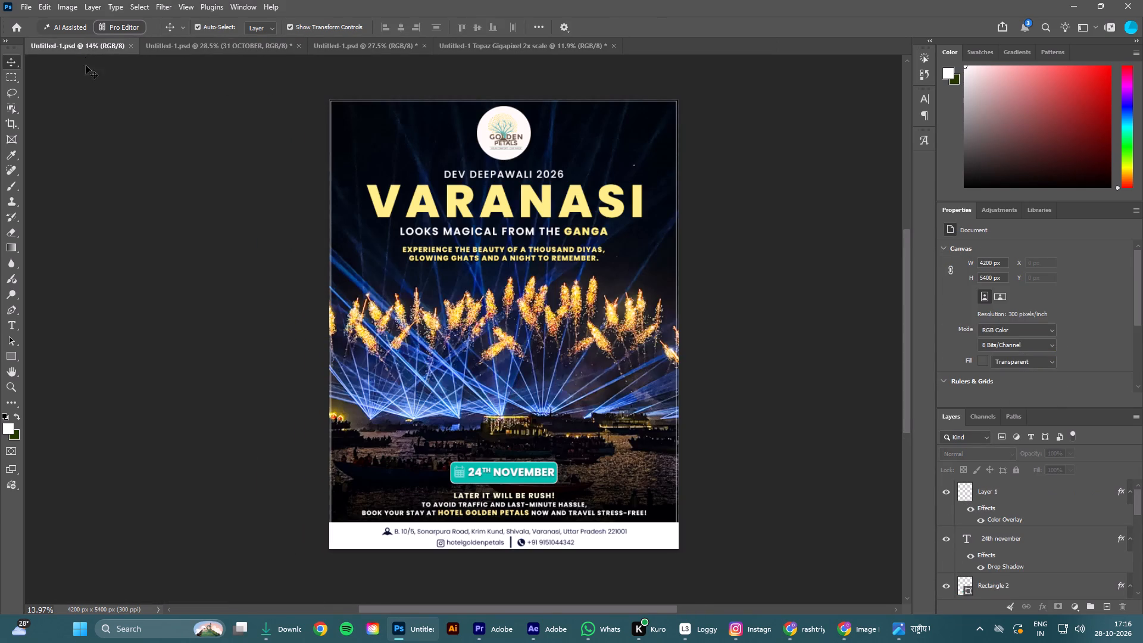
{"action": "left_click", "coordinate": [52, 106]}
{"action": "left_click", "coordinate": [12, 24]}
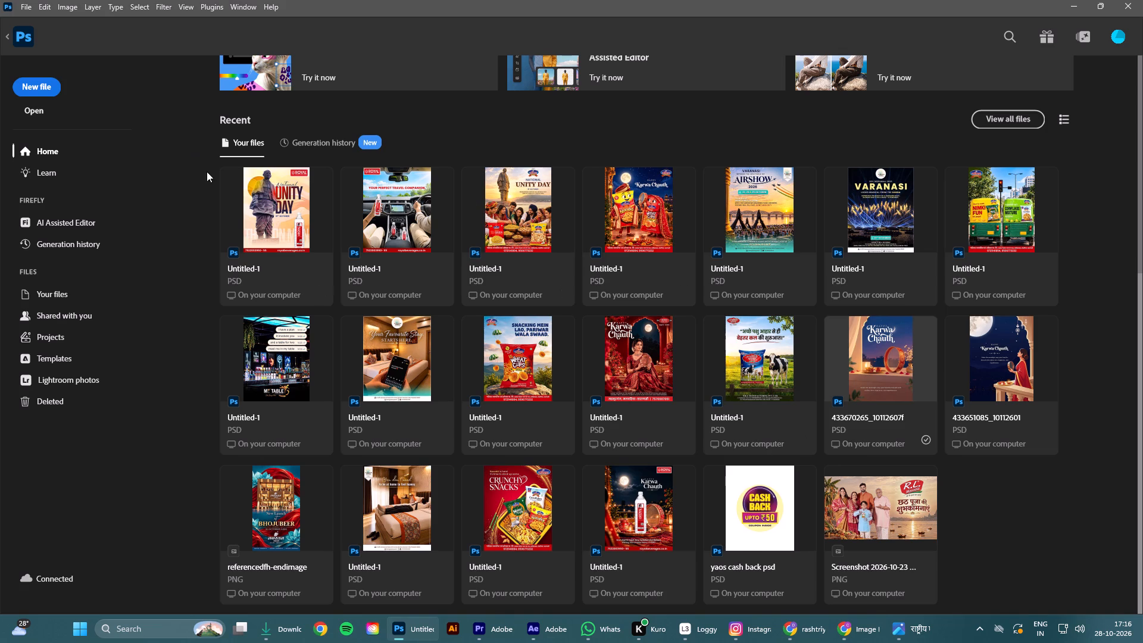
{"action": "left_click", "coordinate": [21, 30]}
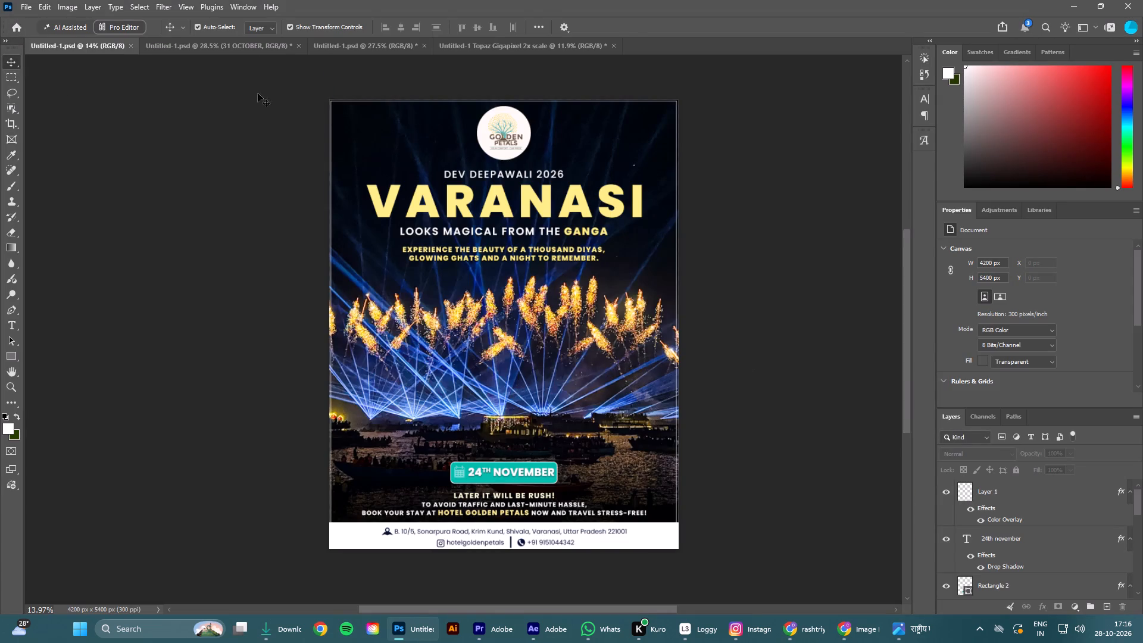
{"action": "left_click", "coordinate": [488, 43]}
{"action": "left_click", "coordinate": [796, 217]}
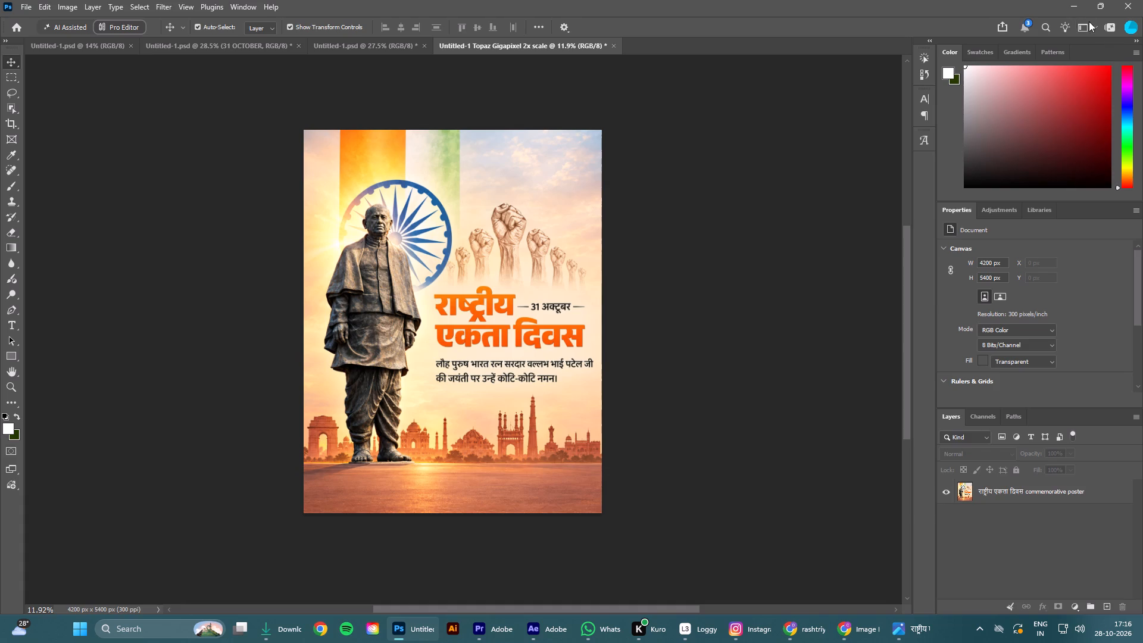
Close the poster preview, minimize Photoshop, Downloads and Chrome, and refresh the desktop.
{"action": "left_click", "coordinate": [1076, 5]}
{"action": "left_click", "coordinate": [902, 67]}
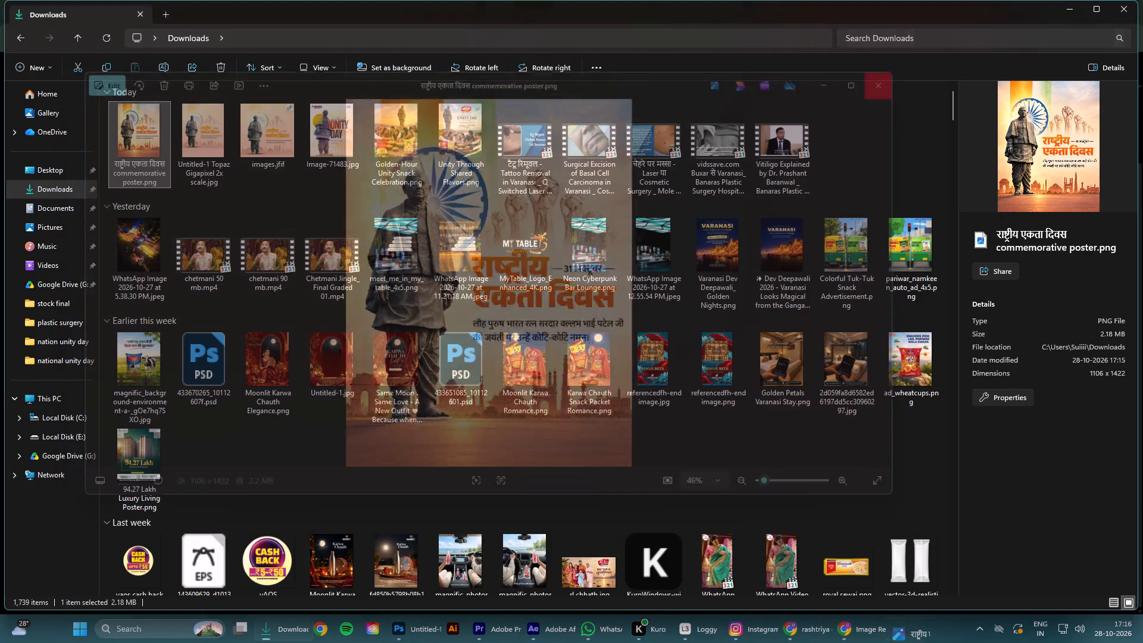
{"action": "left_click", "coordinate": [1069, 6]}
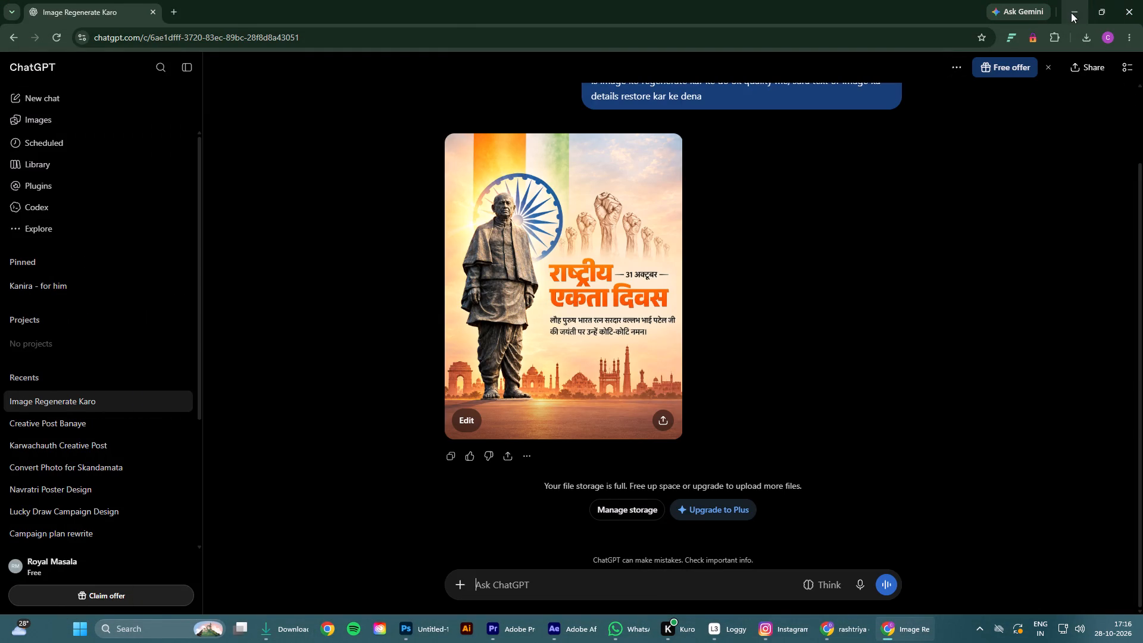
{"action": "left_click", "coordinate": [1071, 13]}
{"action": "left_click", "coordinate": [782, 120]}
{"action": "right_click", "coordinate": [781, 120]}
{"action": "left_click", "coordinate": [834, 171]}
{"action": "double_click", "coordinate": [645, 158]}
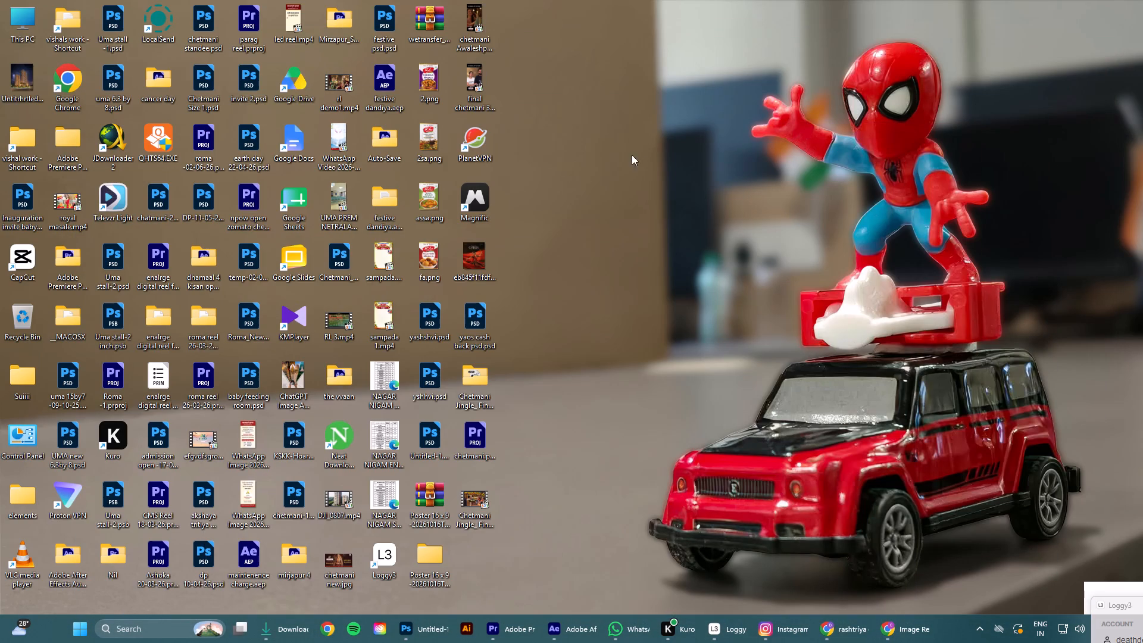
Place Layer 2.png and logos.png from the vishal work > divya jyoti > logo folder into the poster document in Photoshop.
{"action": "double_click", "coordinate": [65, 24]}
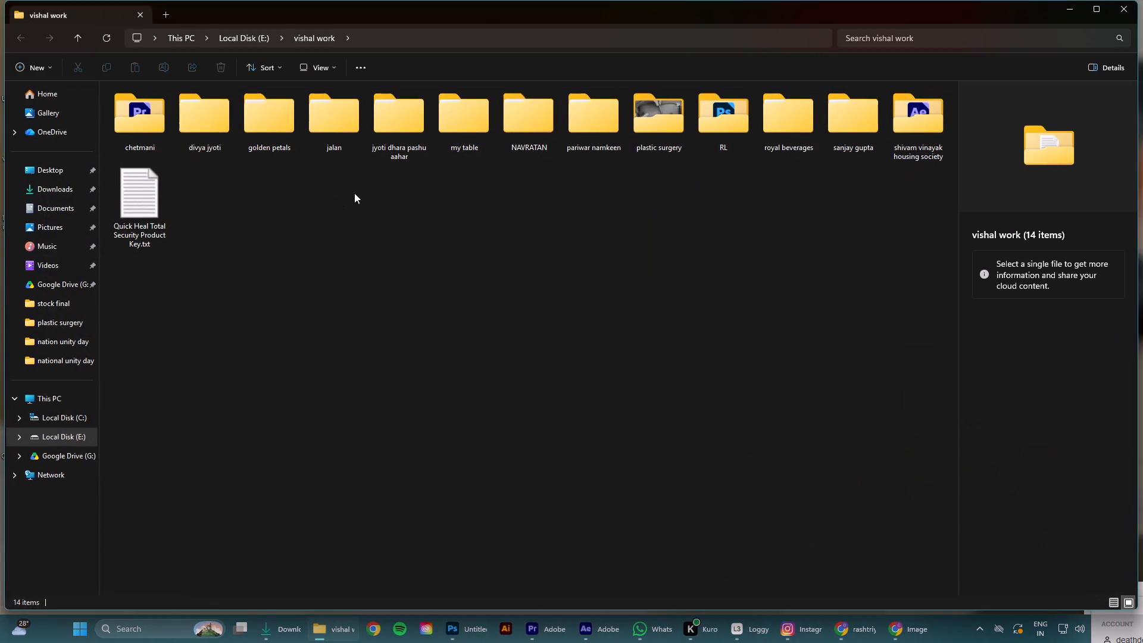
{"action": "double_click", "coordinate": [214, 125]}
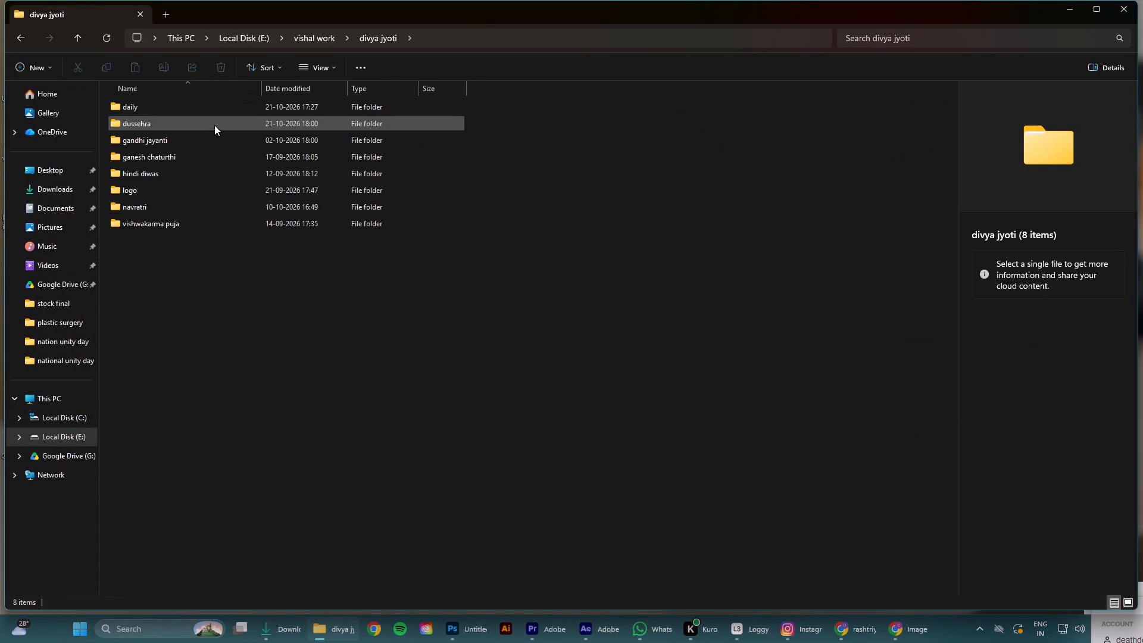
{"action": "double_click", "coordinate": [183, 188]}
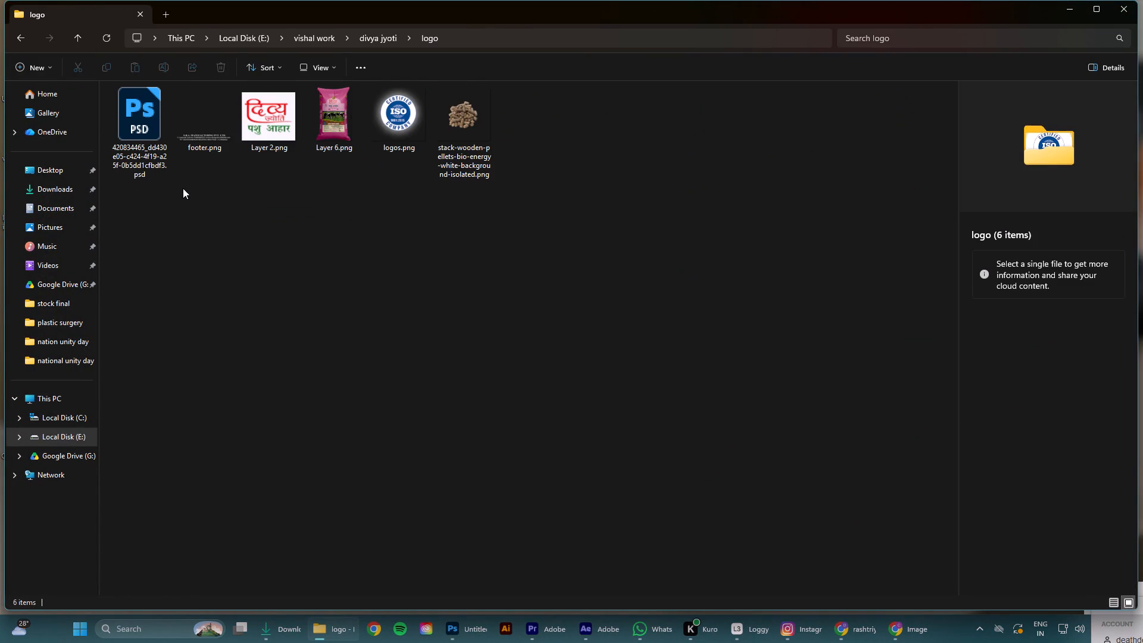
{"action": "left_click", "coordinate": [193, 118]}
{"action": "left_click", "coordinate": [263, 111]}
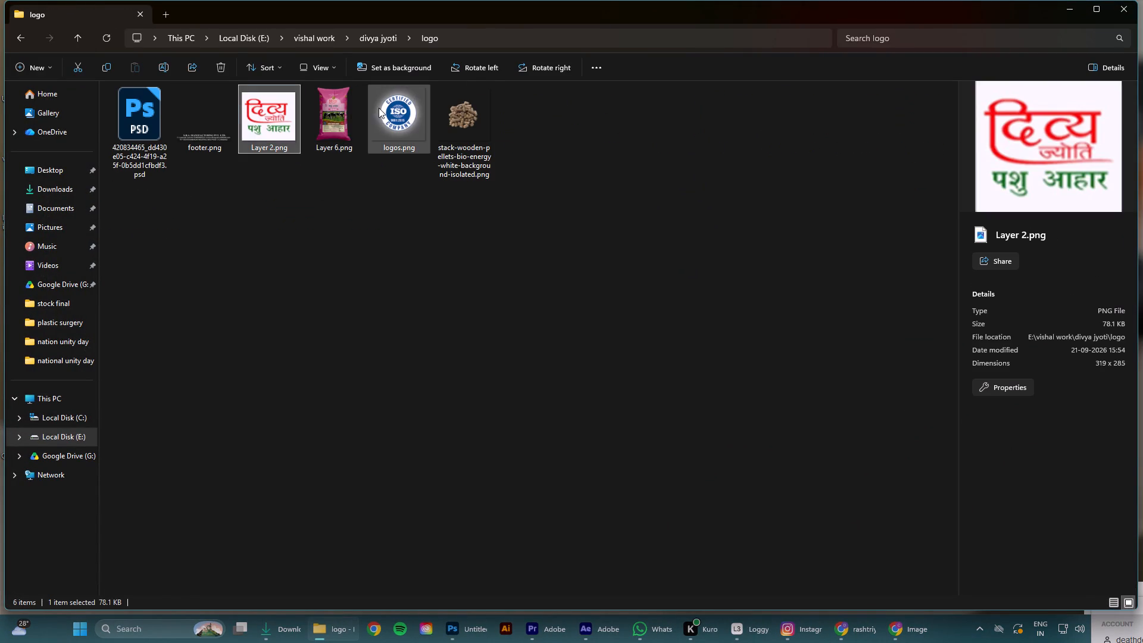
{"action": "left_click", "coordinate": [379, 108], "text": "ctrl"}
{"action": "left_click_drag", "start_coordinate": [398, 108], "coordinate": [560, 462]}
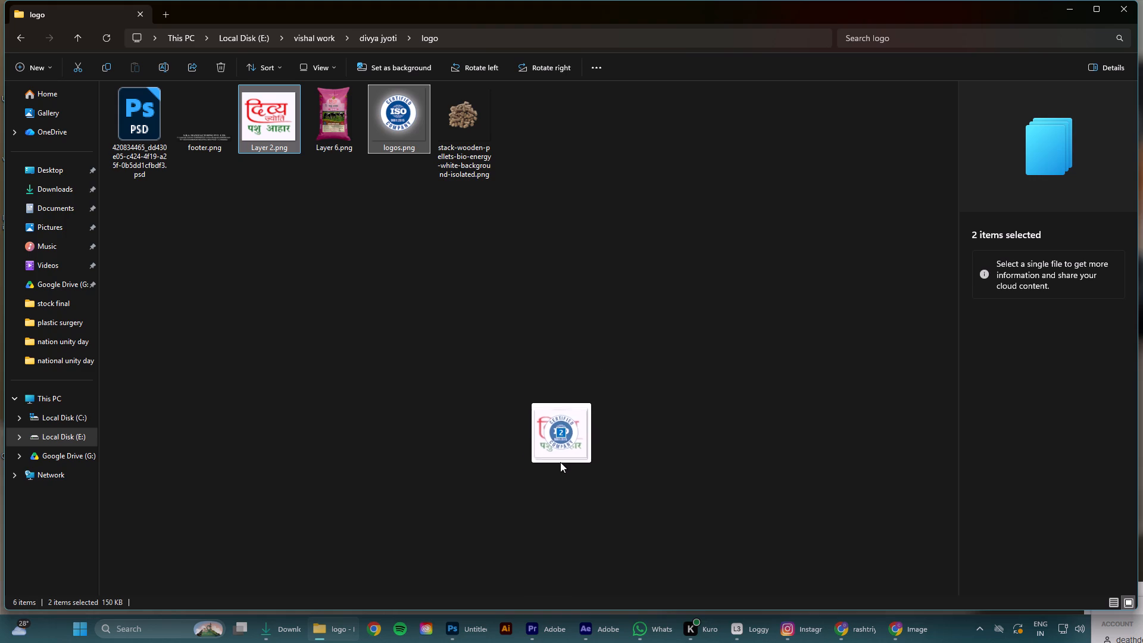
{"action": "left_click_drag", "start_coordinate": [560, 462], "coordinate": [470, 326]}
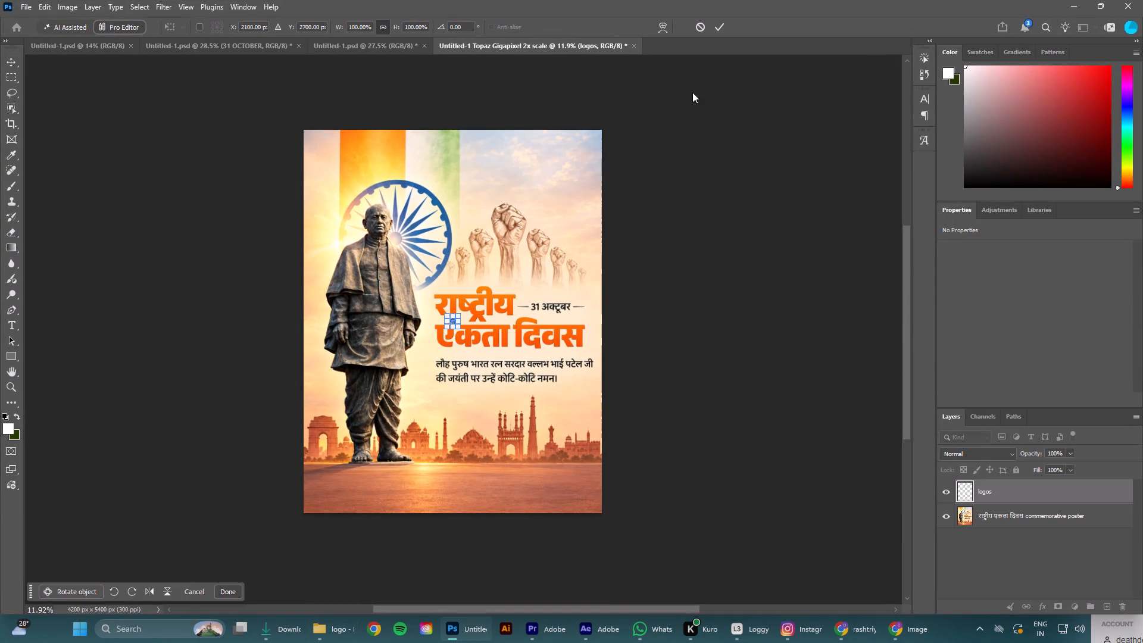
{"action": "left_click", "coordinate": [719, 26]}
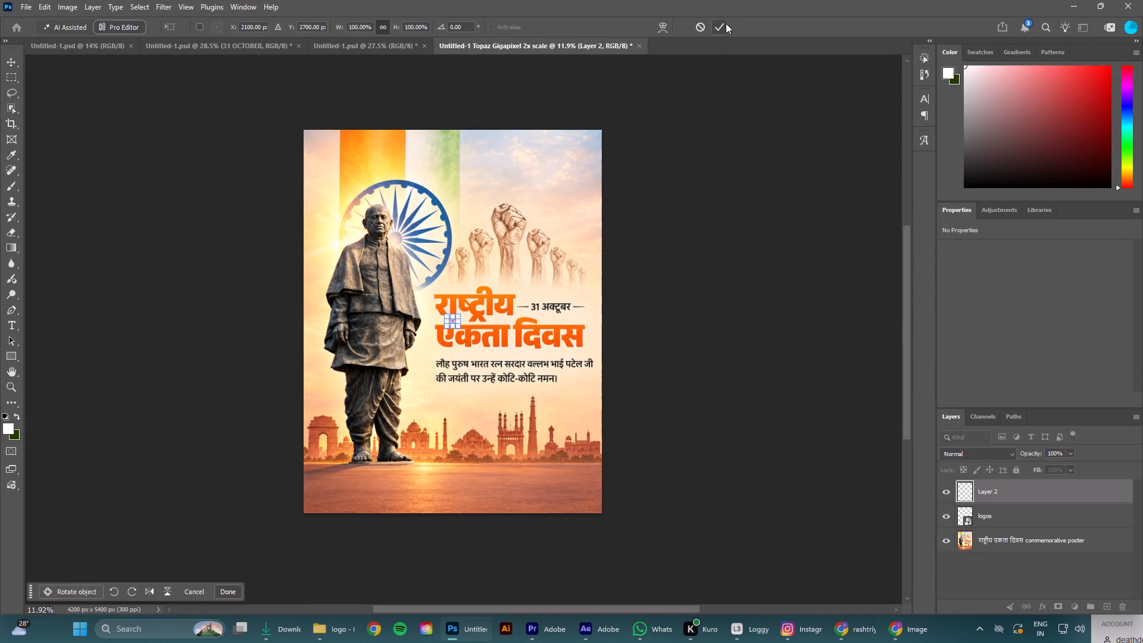
{"action": "left_click", "coordinate": [720, 24]}
{"action": "left_click", "coordinate": [641, 313]}
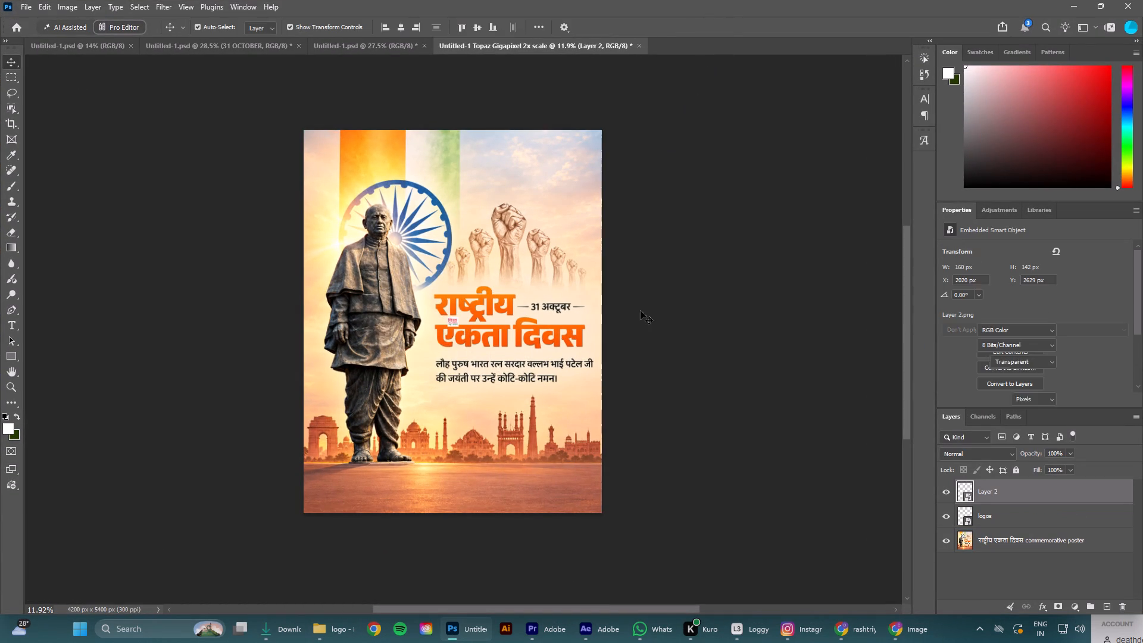
Enlarge the Divya Jyoti logo to about 629 × 563 px and place it at the poster's top-left, flush with the top edge.
{"action": "scroll", "coordinate": [429, 340], "scroll_direction": "up", "scroll_amount": 11, "text": "alt"}
{"action": "scroll", "coordinate": [442, 334], "scroll_direction": "down", "scroll_amount": 5, "text": "alt"}
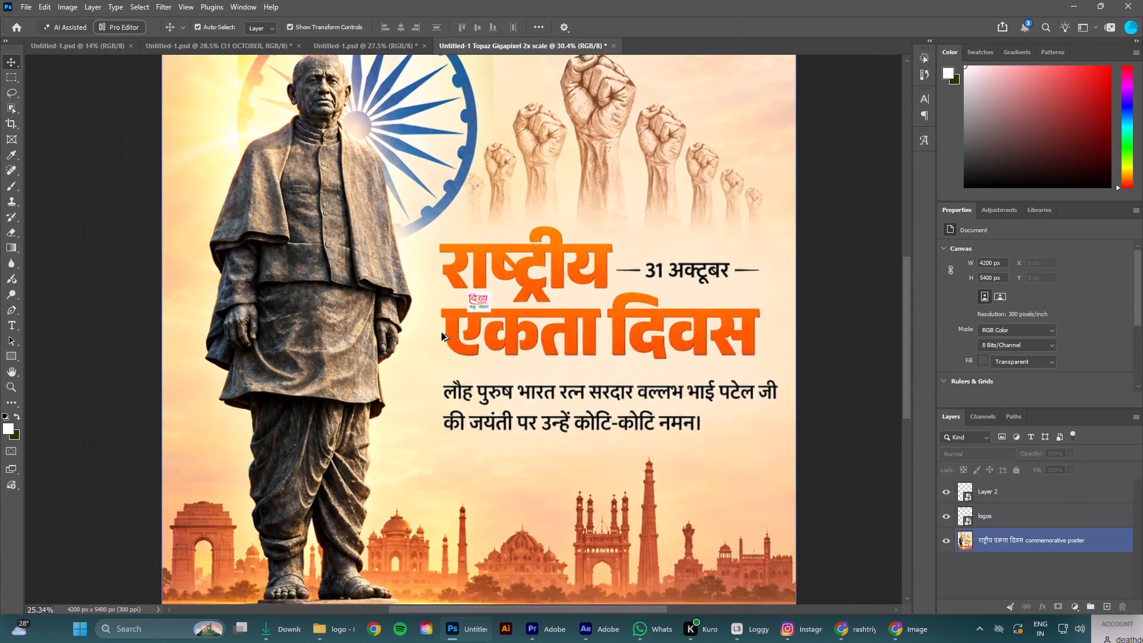
{"action": "scroll", "coordinate": [467, 320], "scroll_direction": "up", "scroll_amount": 4}
{"action": "scroll", "coordinate": [467, 320], "scroll_direction": "down", "scroll_amount": 2}
{"action": "left_click_drag", "start_coordinate": [477, 339], "coordinate": [296, 64]}
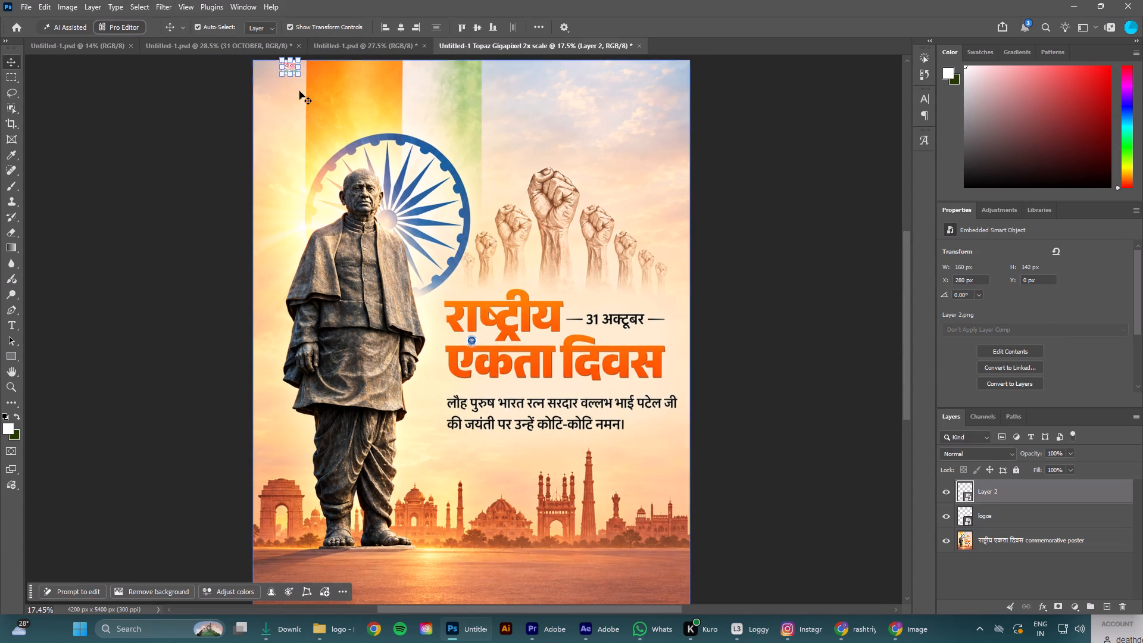
{"action": "left_click_drag", "start_coordinate": [296, 76], "coordinate": [333, 133]}
{"action": "left_click_drag", "start_coordinate": [315, 97], "coordinate": [303, 104]}
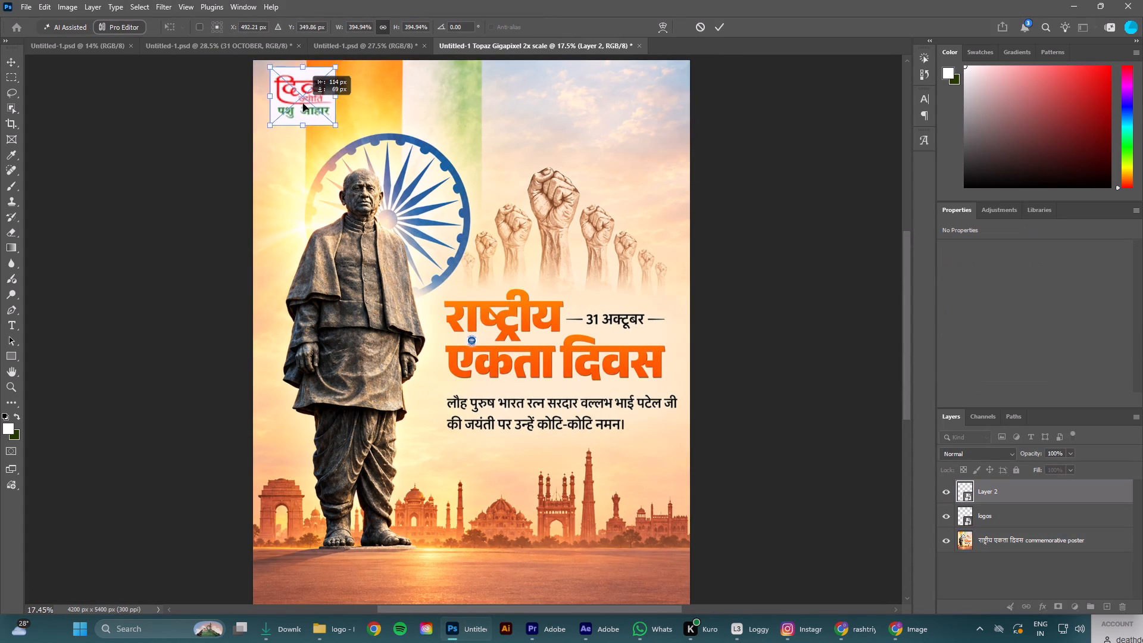
{"action": "left_click_drag", "start_coordinate": [303, 104], "coordinate": [304, 100]}
{"action": "left_click", "coordinate": [713, 25]}
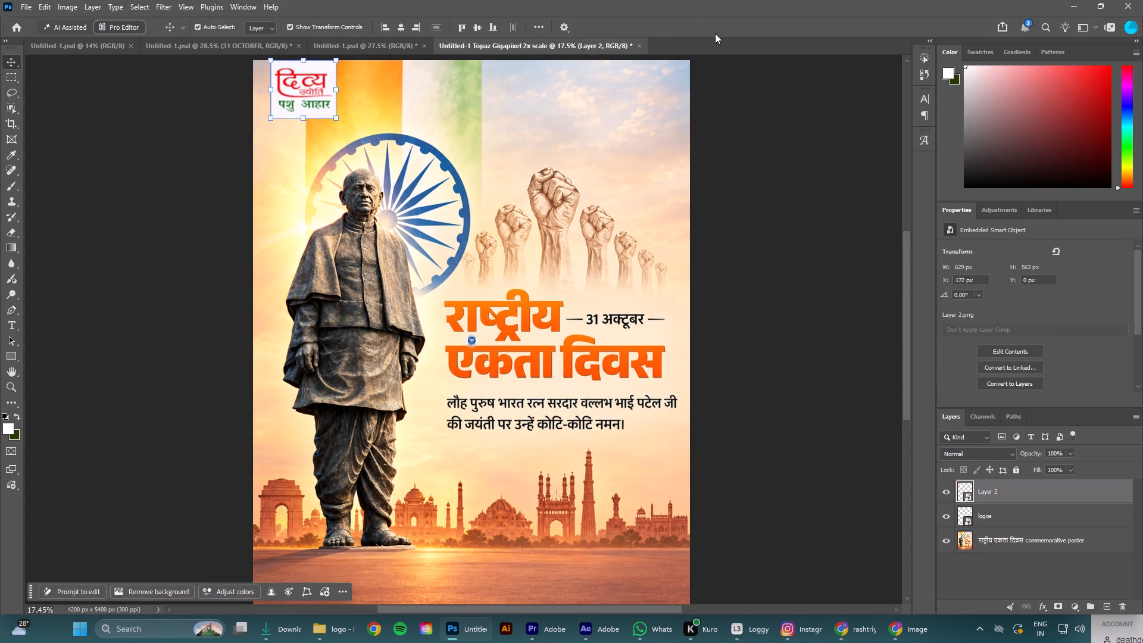
{"action": "left_click", "coordinate": [784, 189]}
Scale the ISO logo to about 370% and place it in the poster's top-right corner.
{"action": "scroll", "coordinate": [308, 92], "scroll_direction": "up", "scroll_amount": 12}
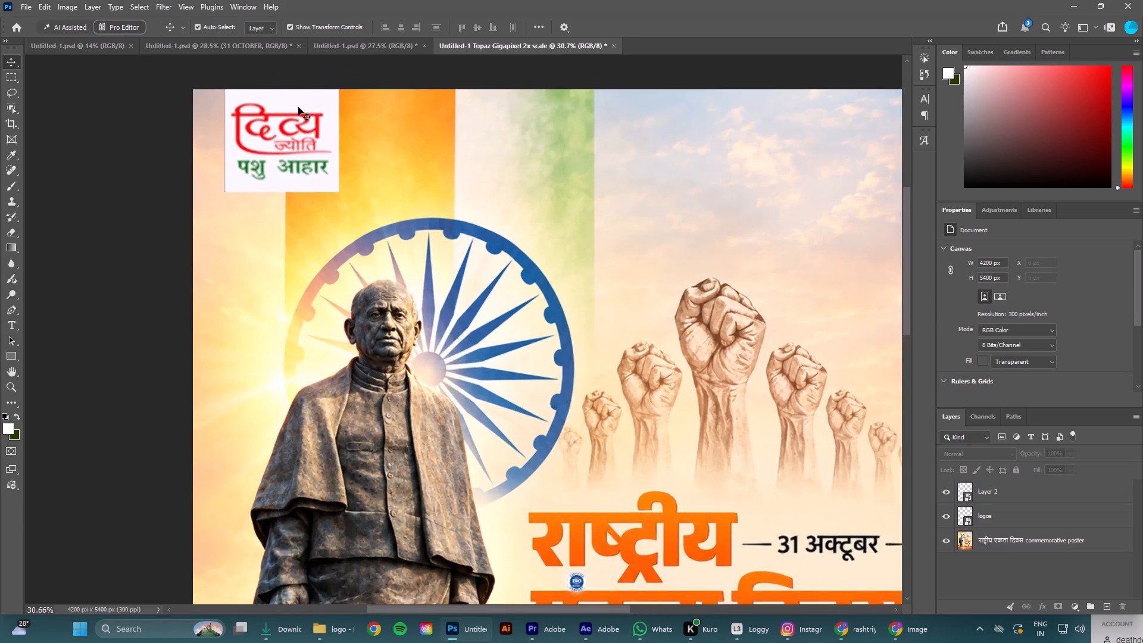
{"action": "scroll", "coordinate": [298, 107], "scroll_direction": "up", "scroll_amount": 7}
{"action": "scroll", "coordinate": [294, 115], "scroll_direction": "down", "scroll_amount": 16, "text": "alt"}
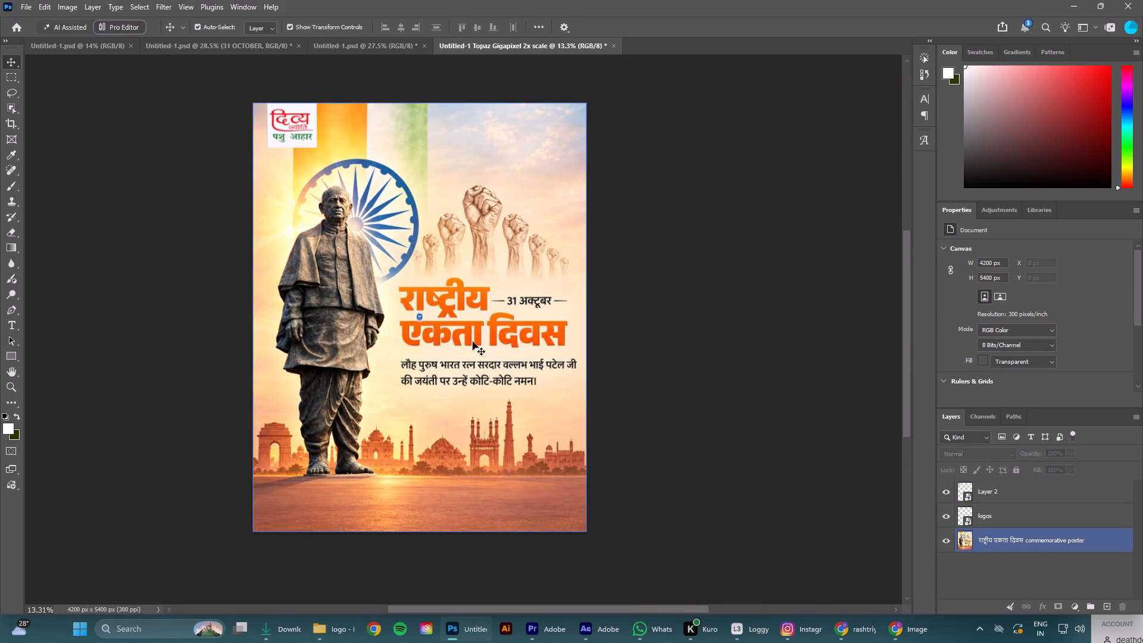
{"action": "left_click", "coordinate": [423, 315]}
{"action": "left_click_drag", "start_coordinate": [424, 310], "coordinate": [458, 299]}
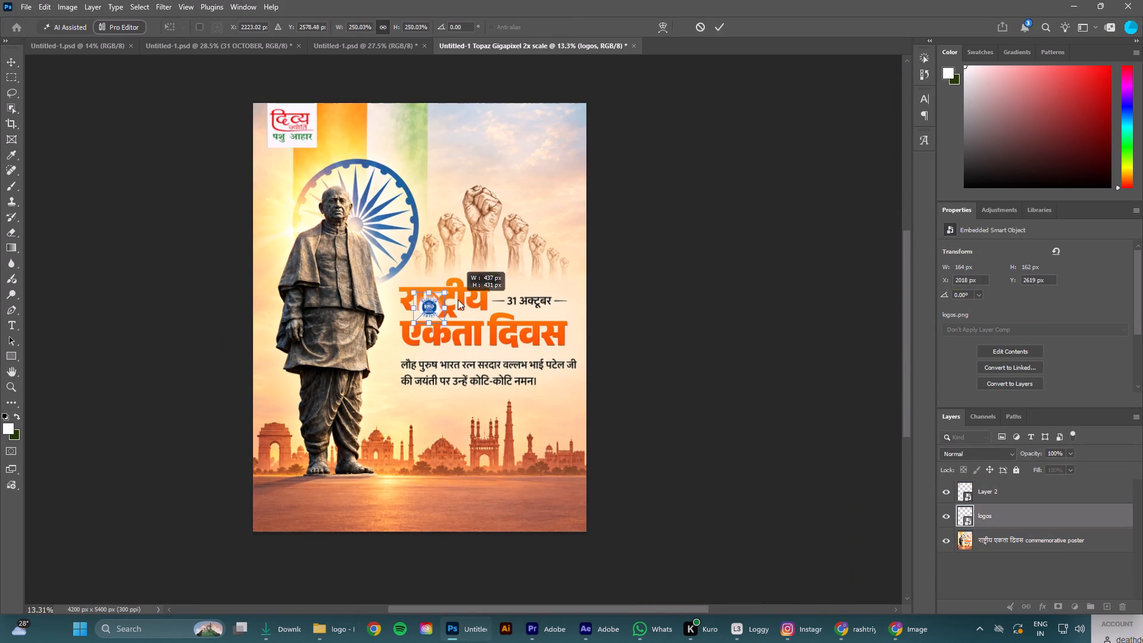
{"action": "left_click_drag", "start_coordinate": [458, 299], "coordinate": [470, 286]}
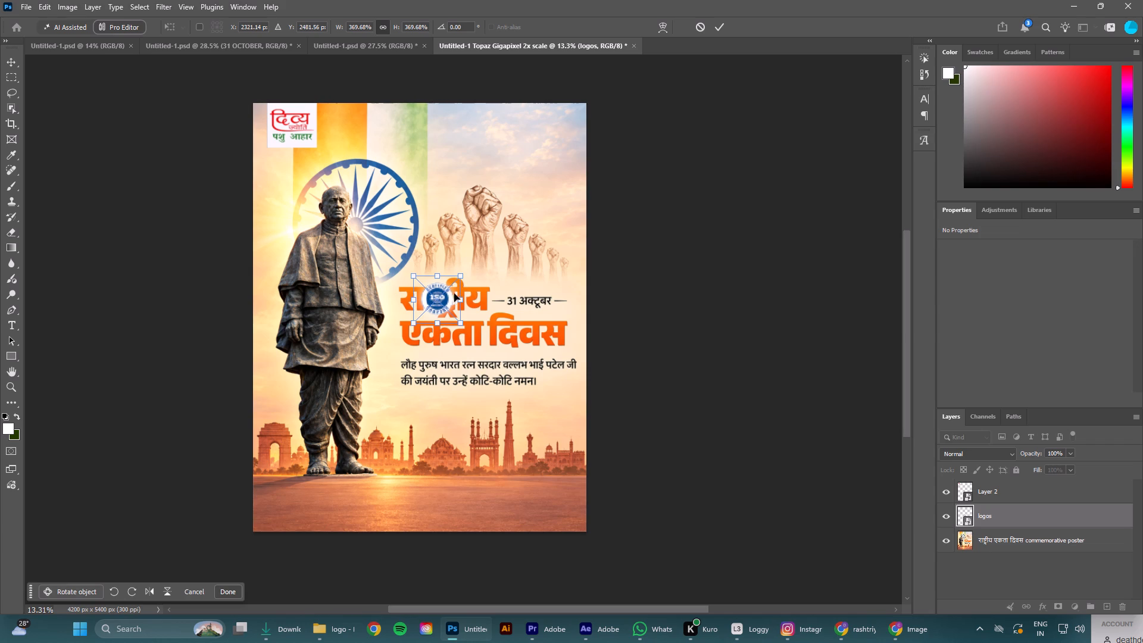
{"action": "left_click_drag", "start_coordinate": [440, 292], "coordinate": [569, 120]}
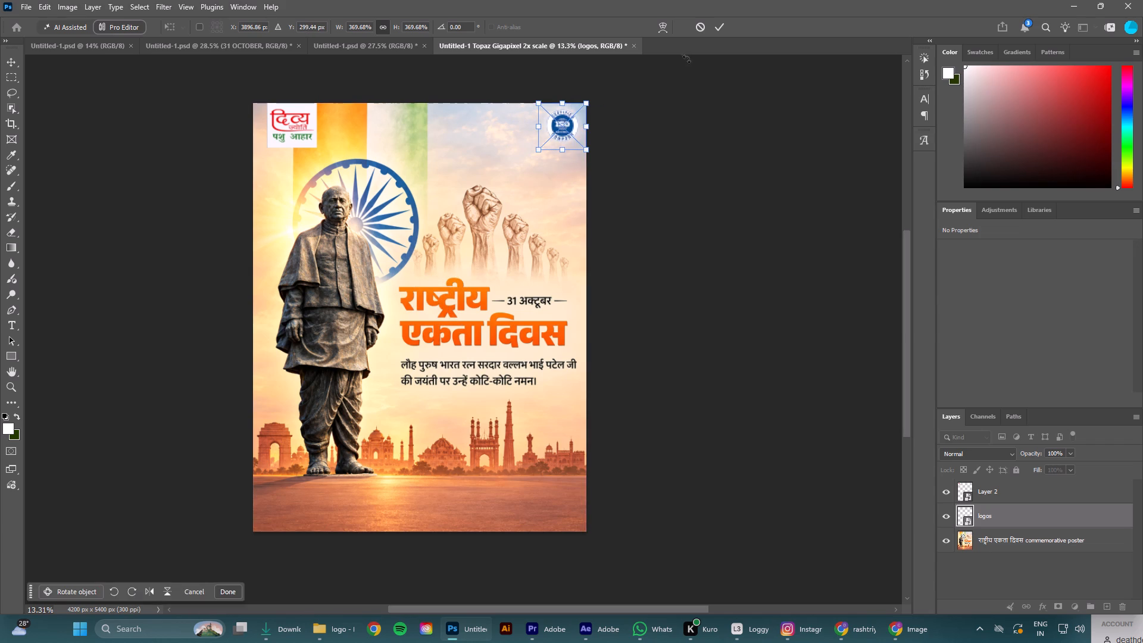
{"action": "left_click", "coordinate": [719, 26]}
{"action": "left_click", "coordinate": [760, 155]}
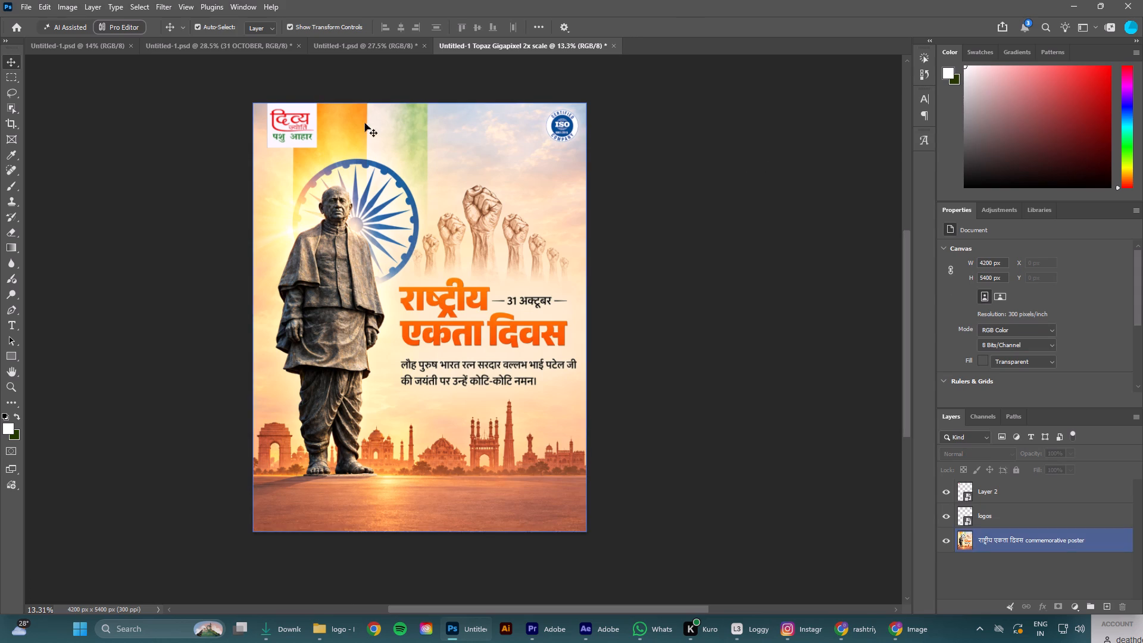
{"action": "scroll", "coordinate": [280, 117], "scroll_direction": "up", "scroll_amount": 3}
{"action": "scroll", "coordinate": [253, 130], "scroll_direction": "up", "scroll_amount": 7, "text": "alt"}
{"action": "scroll", "coordinate": [253, 130], "scroll_direction": "up", "scroll_amount": 14, "text": "alt"}
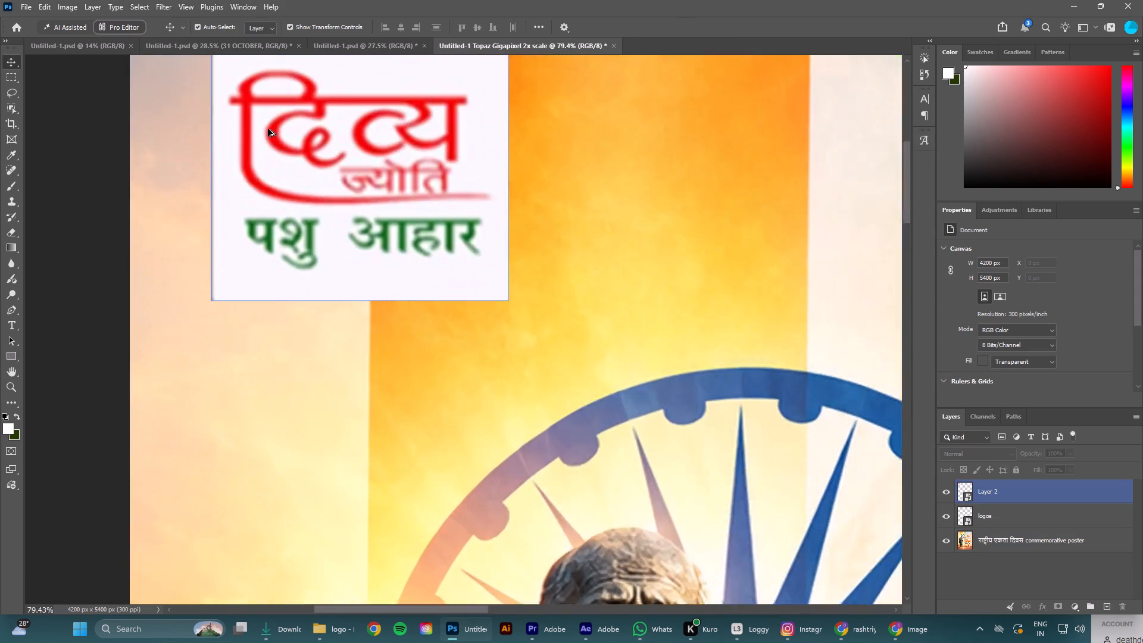
{"action": "scroll", "coordinate": [268, 129], "scroll_direction": "down", "scroll_amount": 7, "text": "alt"}
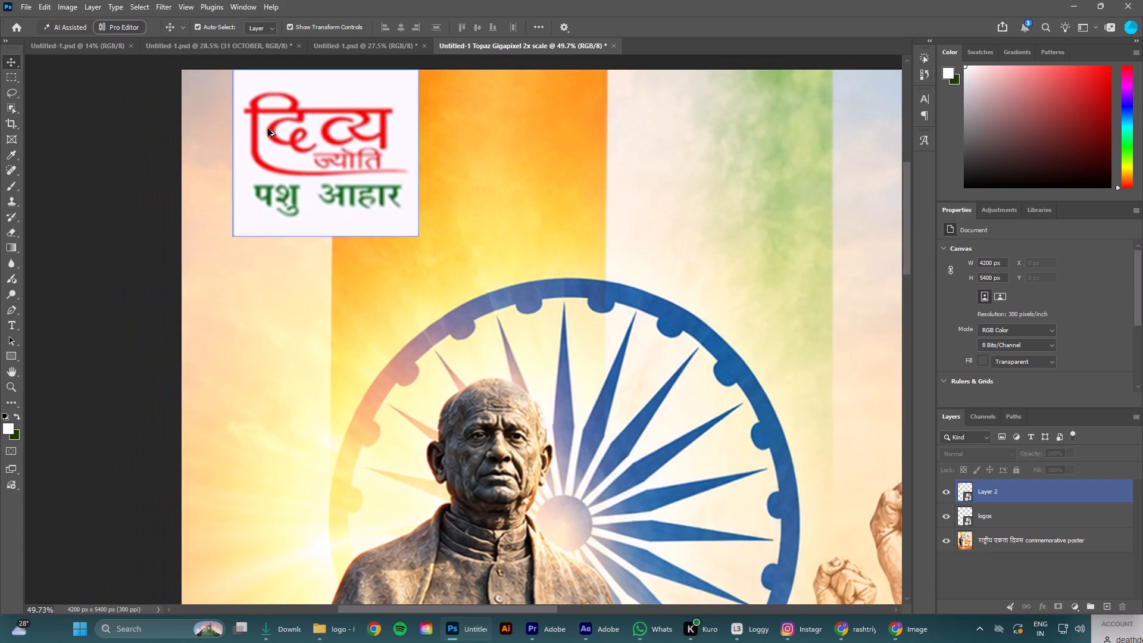
{"action": "scroll", "coordinate": [269, 129], "scroll_direction": "down", "scroll_amount": 16, "text": "alt"}
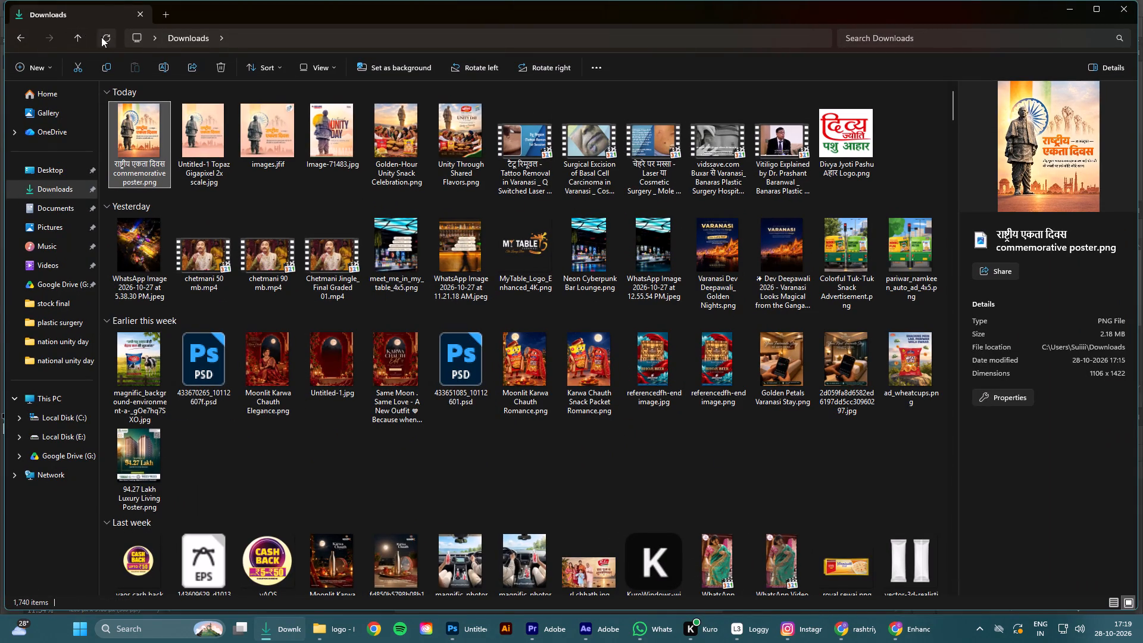
{"action": "left_click", "coordinate": [129, 145]}
{"action": "left_click_drag", "start_coordinate": [138, 125], "coordinate": [450, 535]}
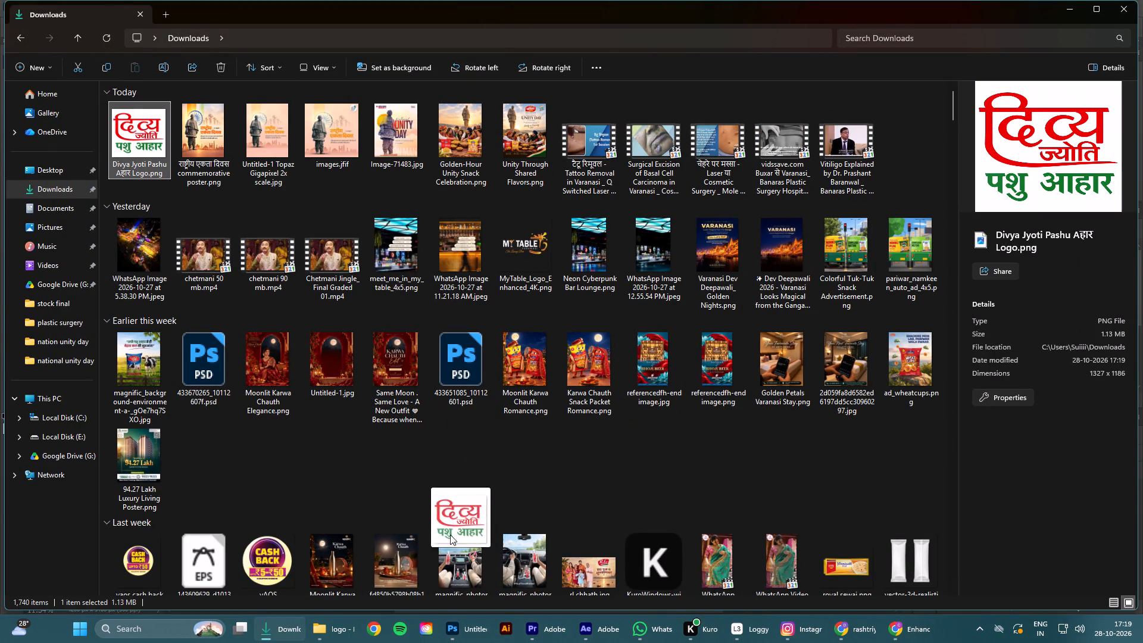
{"action": "left_click_drag", "start_coordinate": [450, 535], "coordinate": [154, 166]}
{"action": "double_click", "coordinate": [130, 114]}
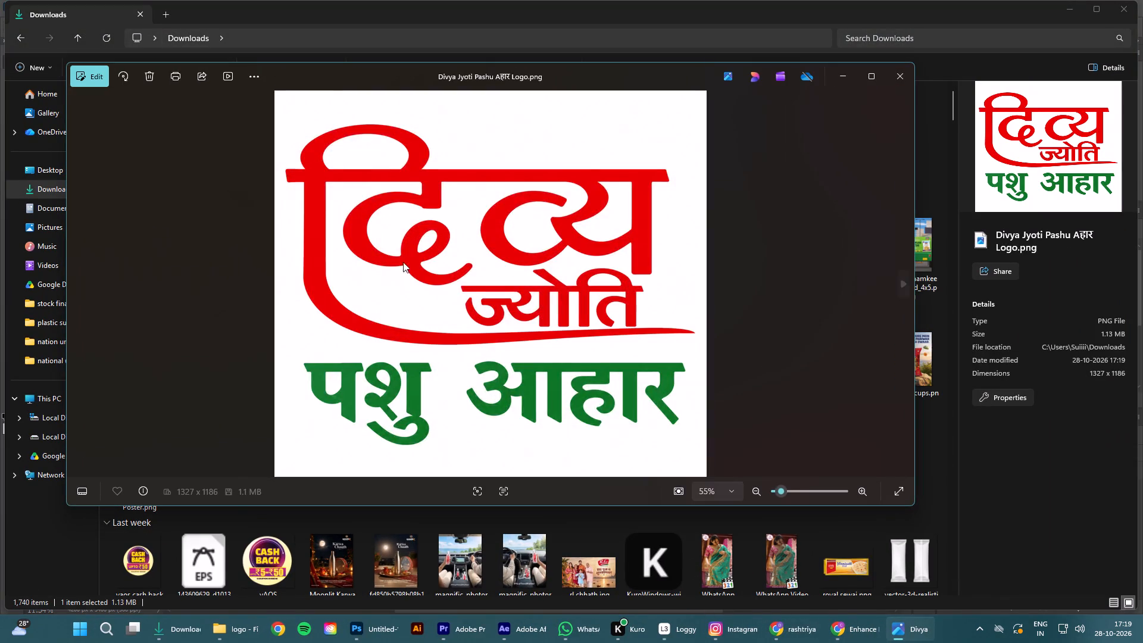
{"action": "scroll", "coordinate": [423, 267], "scroll_direction": "up", "scroll_amount": 5}
{"action": "scroll", "coordinate": [423, 267], "scroll_direction": "down", "scroll_amount": 6}
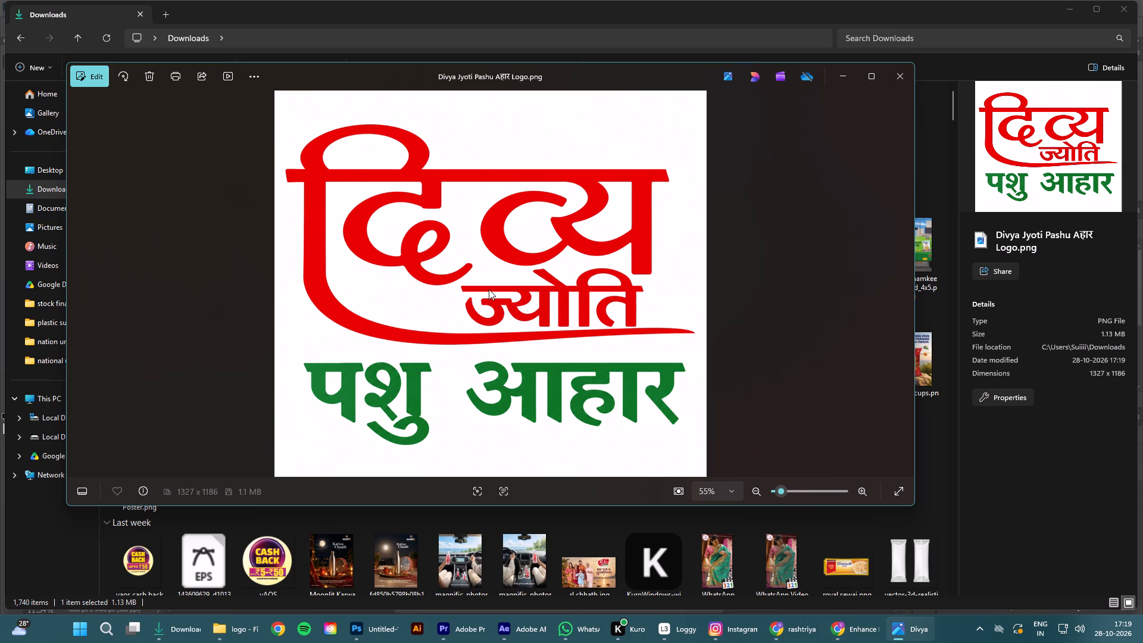
{"action": "scroll", "coordinate": [489, 289], "scroll_direction": "up", "scroll_amount": 16}
{"action": "scroll", "coordinate": [489, 289], "scroll_direction": "down", "scroll_amount": 20}
{"action": "scroll", "coordinate": [489, 289], "scroll_direction": "down", "scroll_amount": 11}
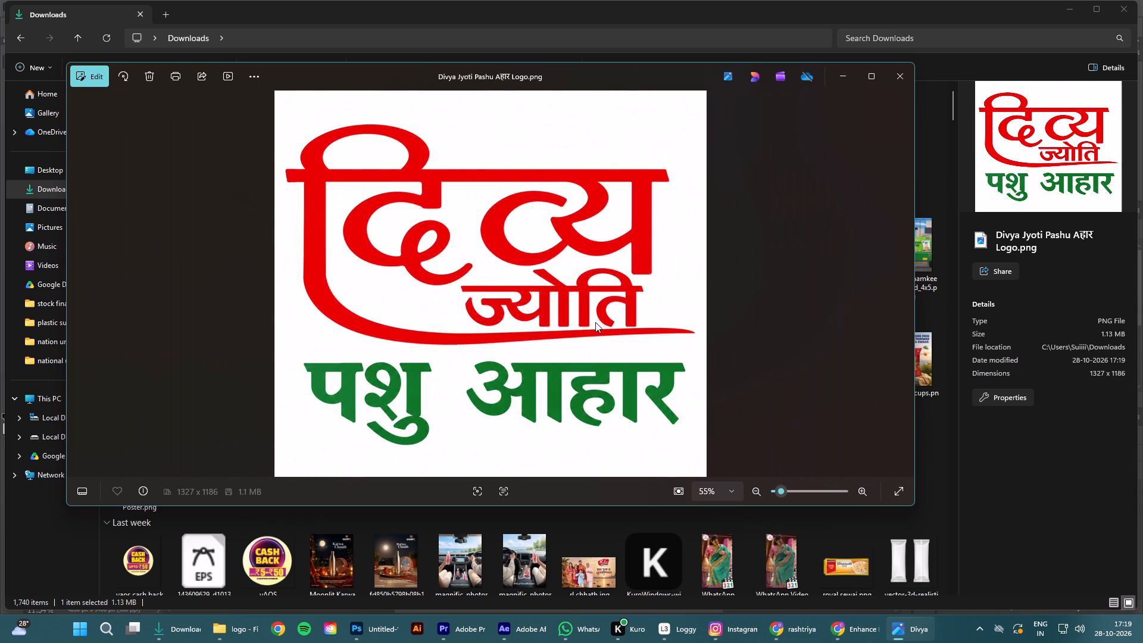
{"action": "left_click", "coordinate": [900, 78]}
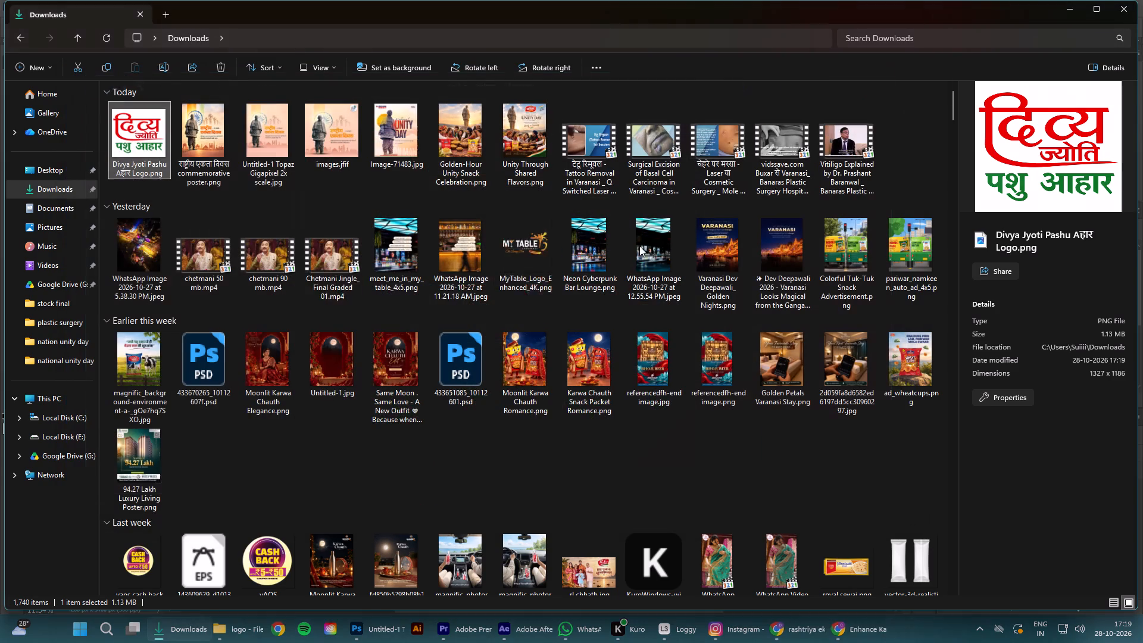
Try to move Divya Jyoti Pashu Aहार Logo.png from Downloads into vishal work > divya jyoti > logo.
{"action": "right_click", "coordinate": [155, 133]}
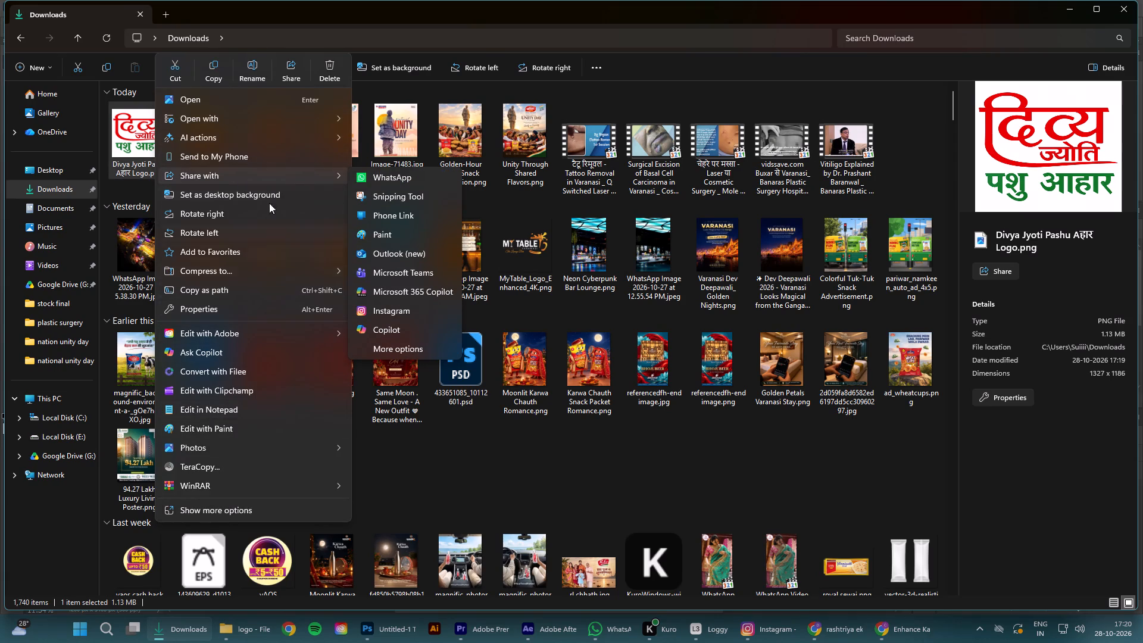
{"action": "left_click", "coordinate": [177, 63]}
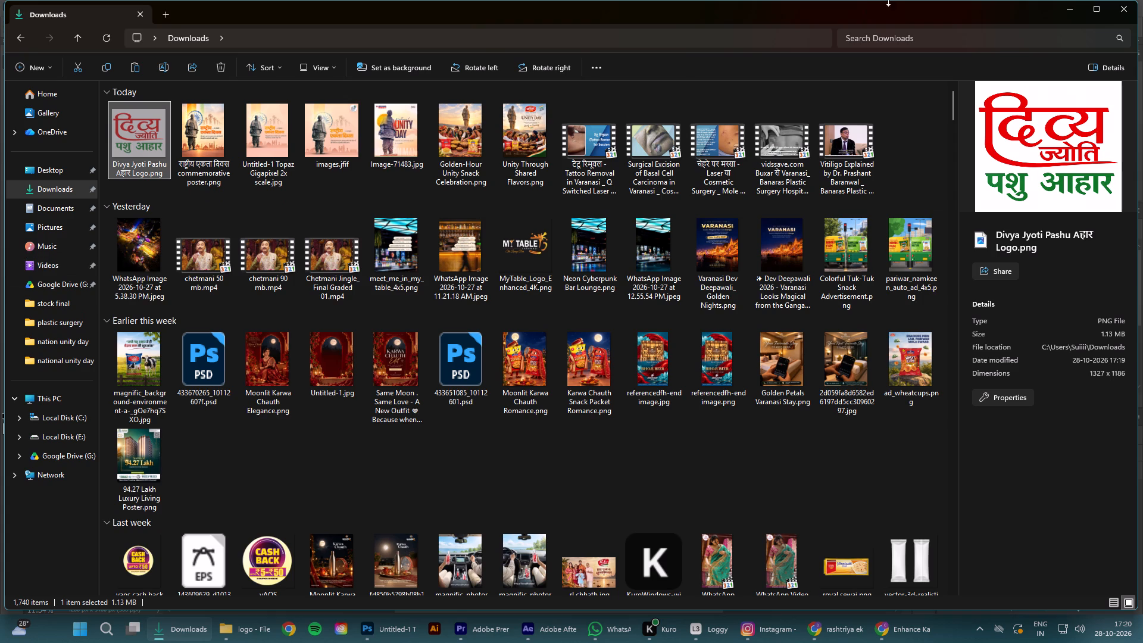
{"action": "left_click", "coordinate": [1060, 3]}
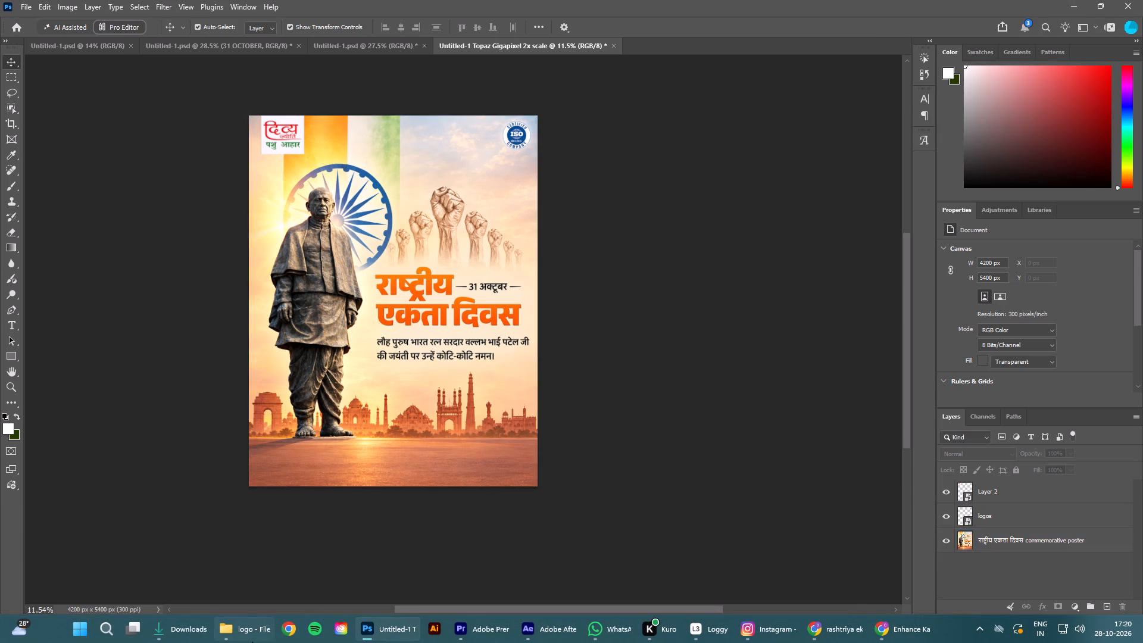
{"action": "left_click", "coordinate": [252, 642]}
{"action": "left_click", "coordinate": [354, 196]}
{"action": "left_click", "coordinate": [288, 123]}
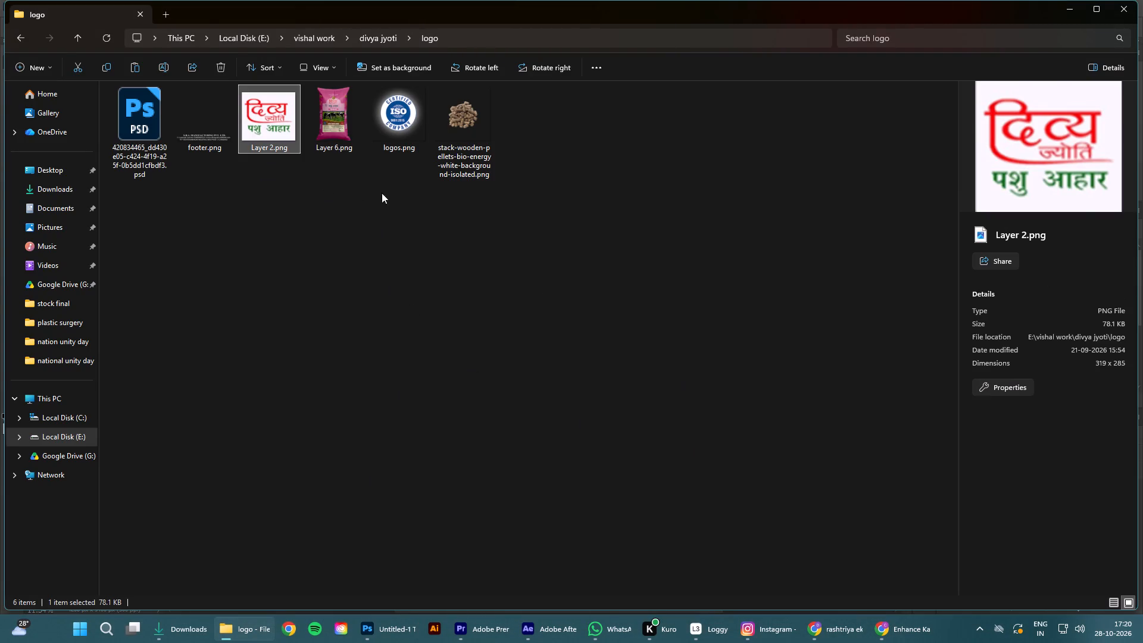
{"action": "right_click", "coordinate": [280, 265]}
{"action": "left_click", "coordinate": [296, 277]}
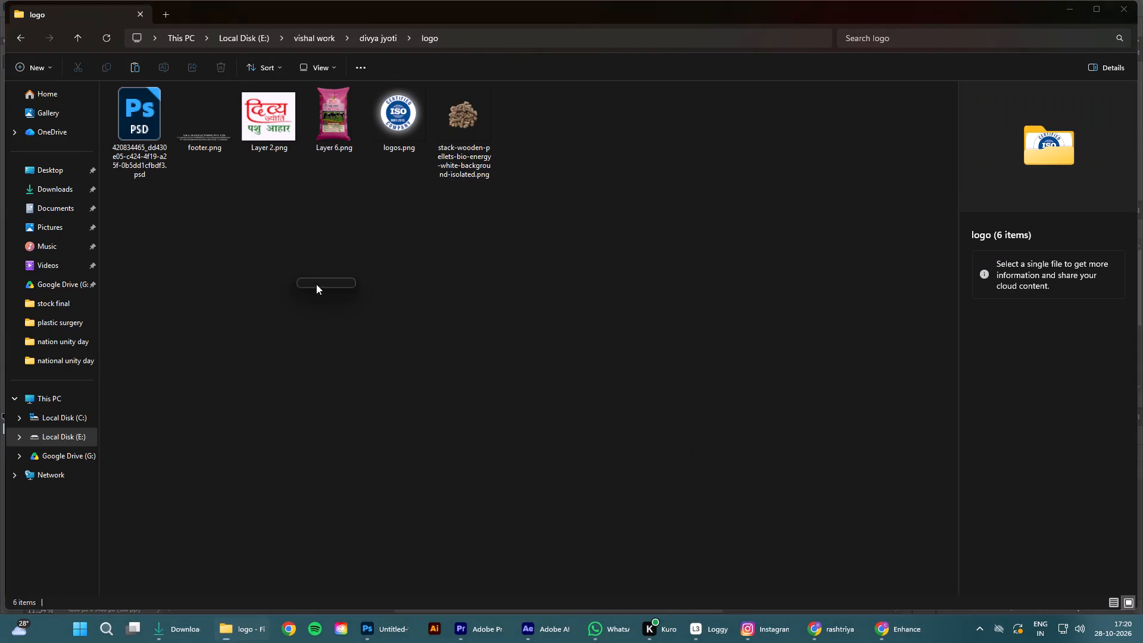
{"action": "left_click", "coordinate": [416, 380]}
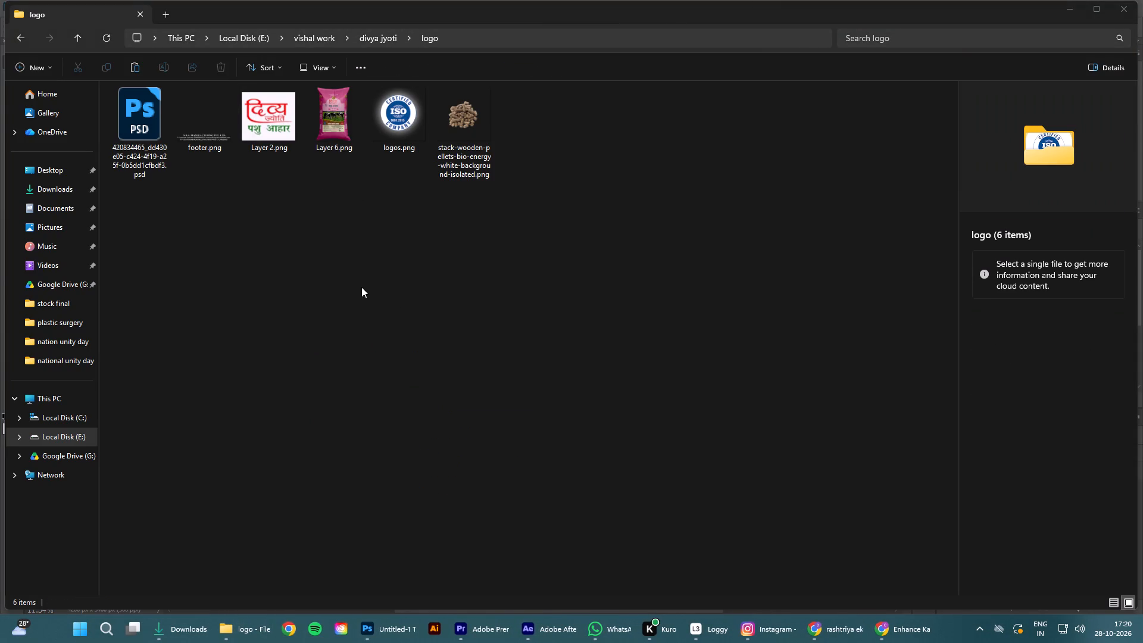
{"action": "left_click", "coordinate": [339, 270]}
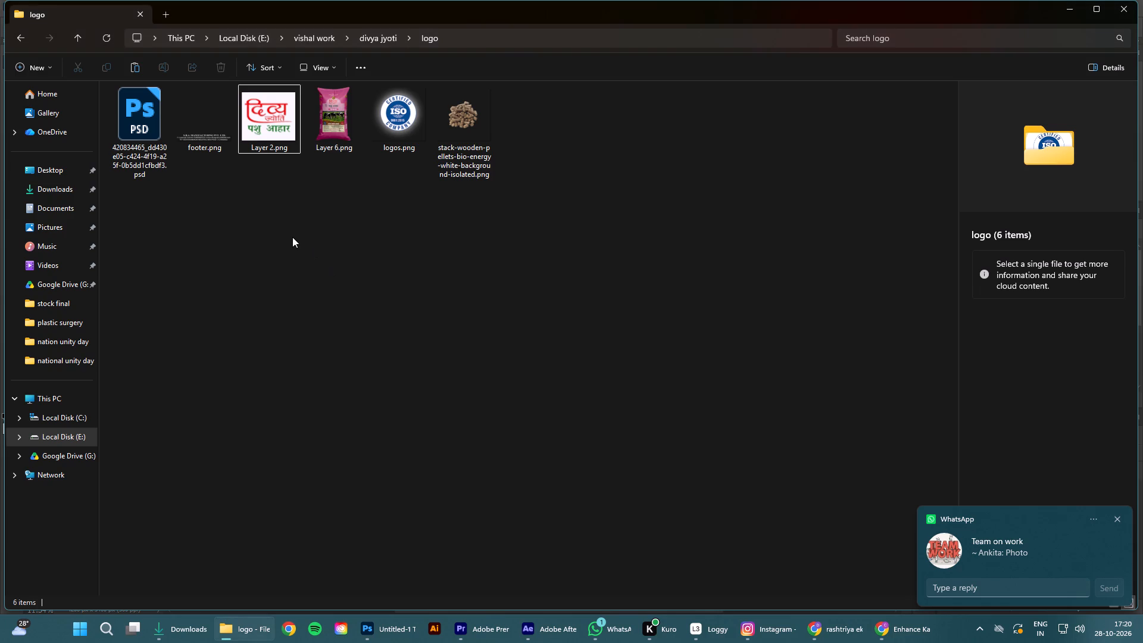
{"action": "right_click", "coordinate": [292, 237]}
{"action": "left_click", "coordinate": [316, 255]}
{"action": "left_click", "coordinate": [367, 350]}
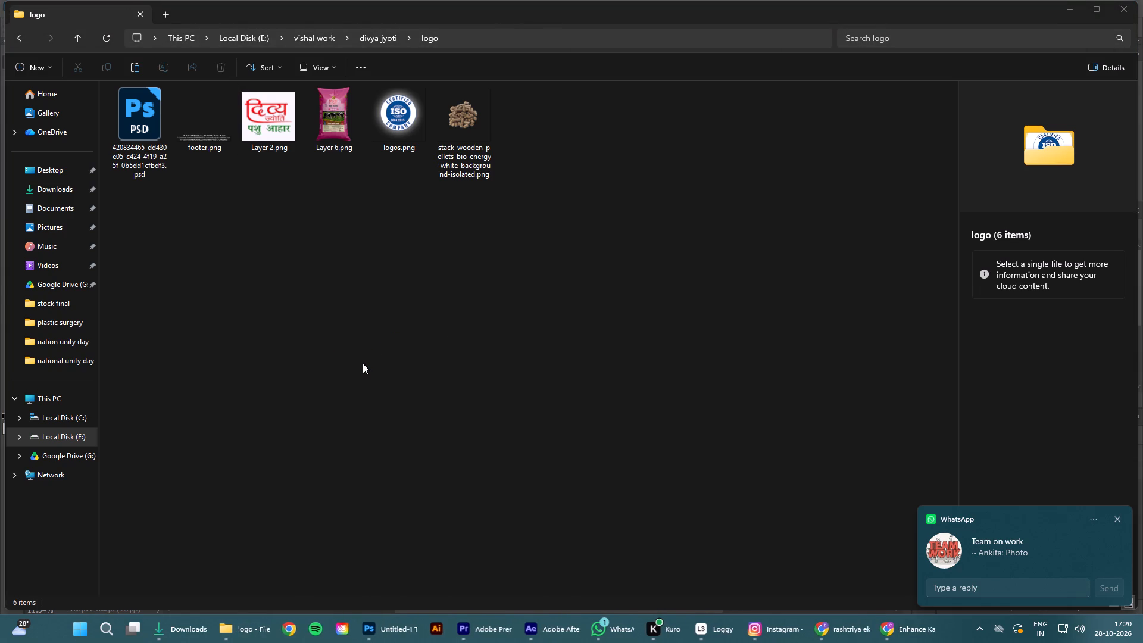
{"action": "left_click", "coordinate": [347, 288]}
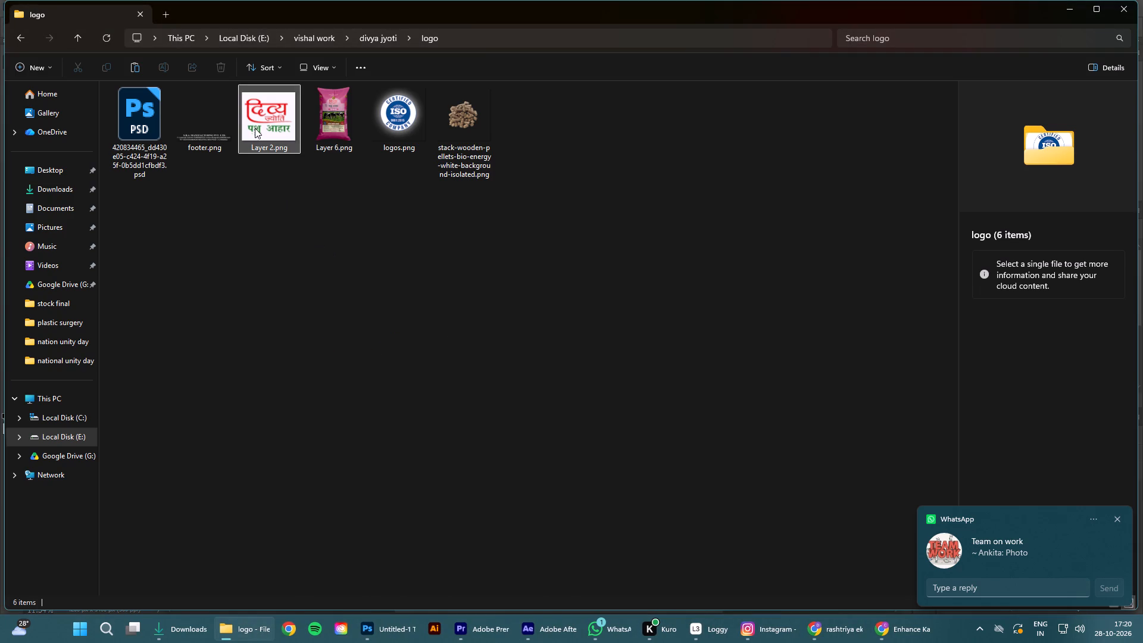
Cut Divya Jyoti Pashu Aहार Logo.png from Downloads and paste it into the divya jyoti logo folder with TeraCopy.
{"action": "left_click", "coordinate": [48, 186]}
{"action": "left_click", "coordinate": [104, 32]}
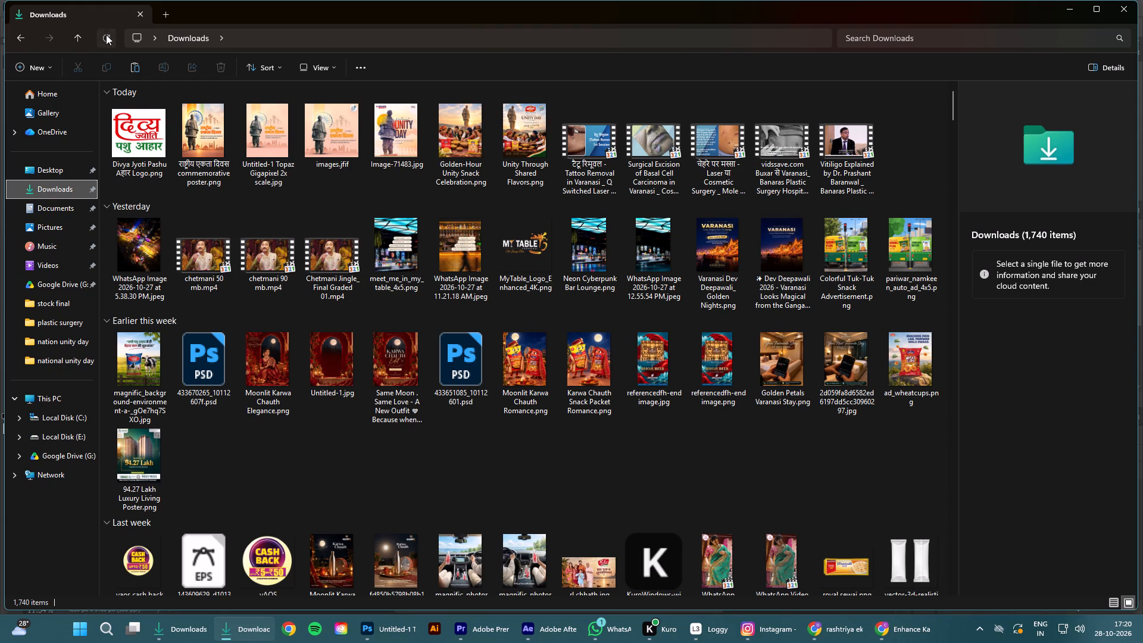
{"action": "left_click", "coordinate": [142, 141]}
{"action": "right_click", "coordinate": [142, 139]}
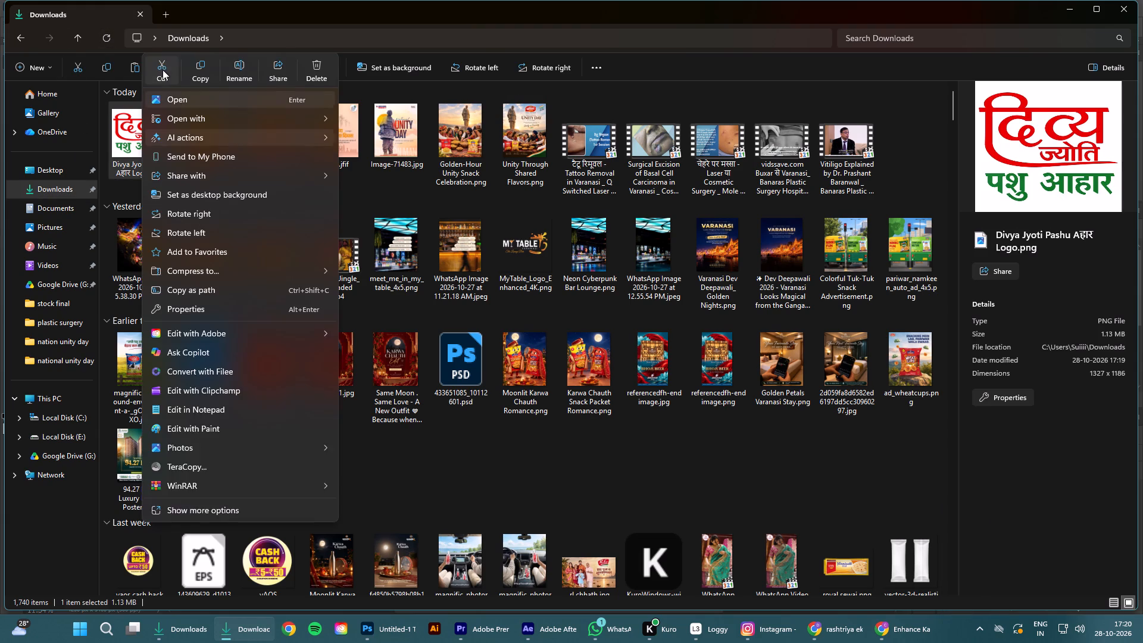
{"action": "left_click", "coordinate": [162, 69]}
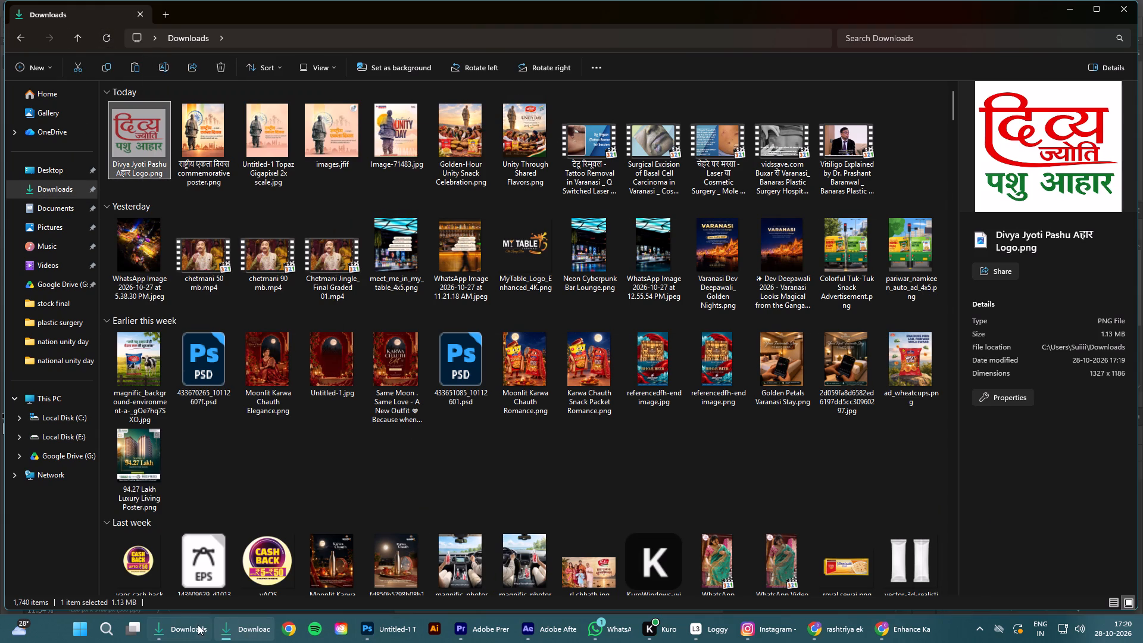
{"action": "left_click", "coordinate": [20, 33]}
{"action": "left_click", "coordinate": [332, 224]}
{"action": "right_click", "coordinate": [332, 224]}
{"action": "left_click", "coordinate": [346, 241]}
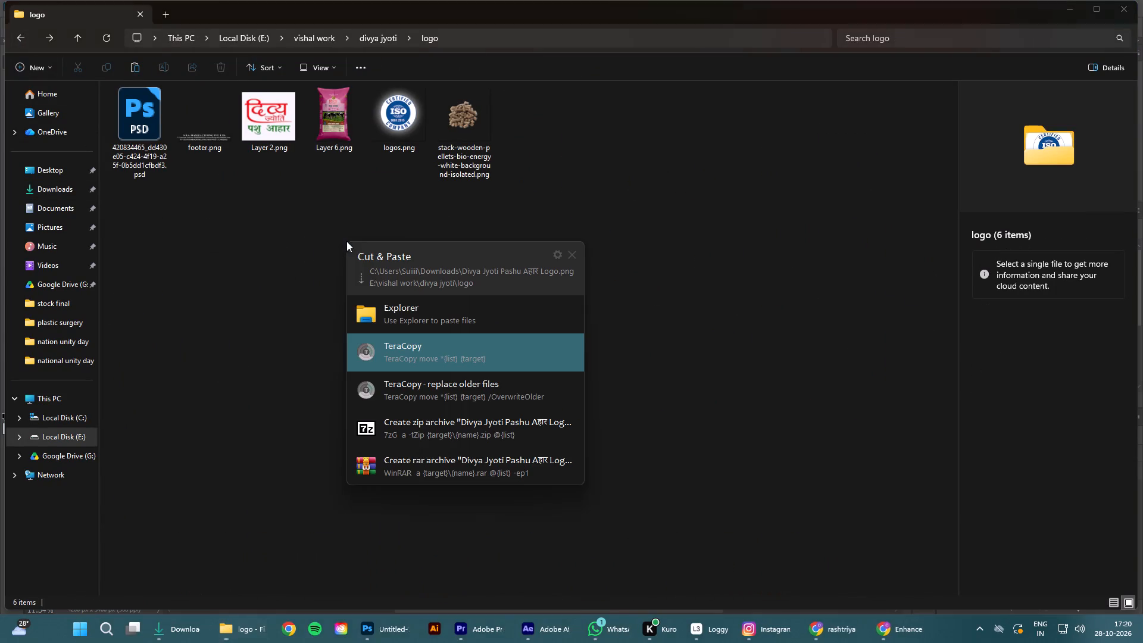
{"action": "left_click", "coordinate": [394, 348]}
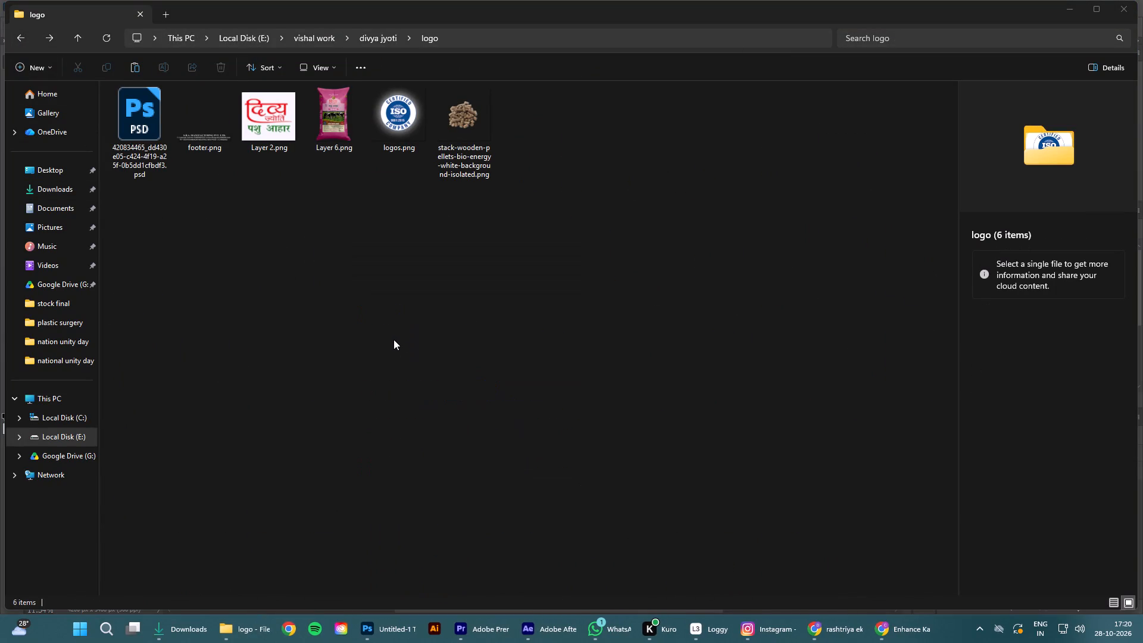
{"action": "left_click", "coordinate": [379, 248]}
Copy Divya Jyoti Pashu Aहार Logo.png in the Downloads folder.
{"action": "left_click", "coordinate": [53, 183]}
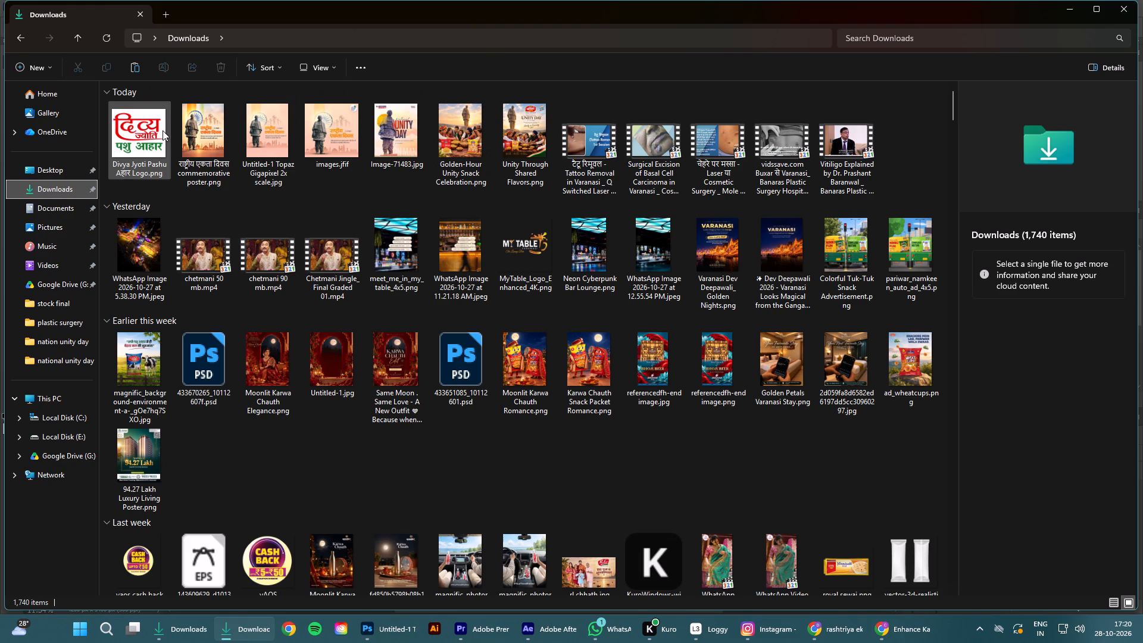
{"action": "left_click", "coordinate": [157, 117]}
{"action": "right_click", "coordinate": [138, 140]}
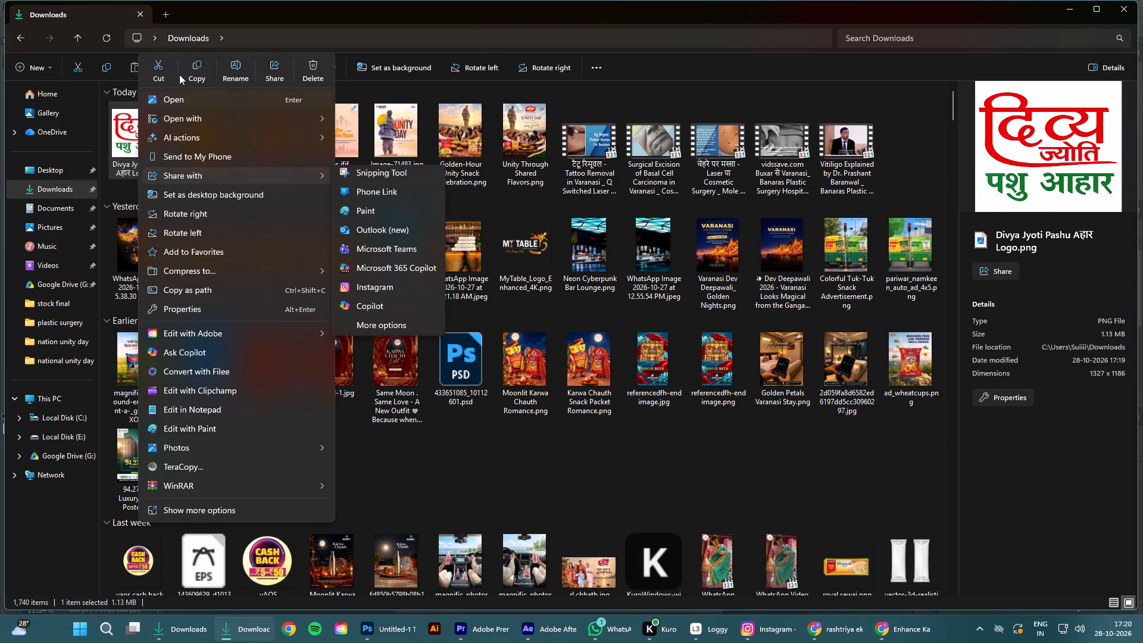
{"action": "left_click", "coordinate": [194, 62]}
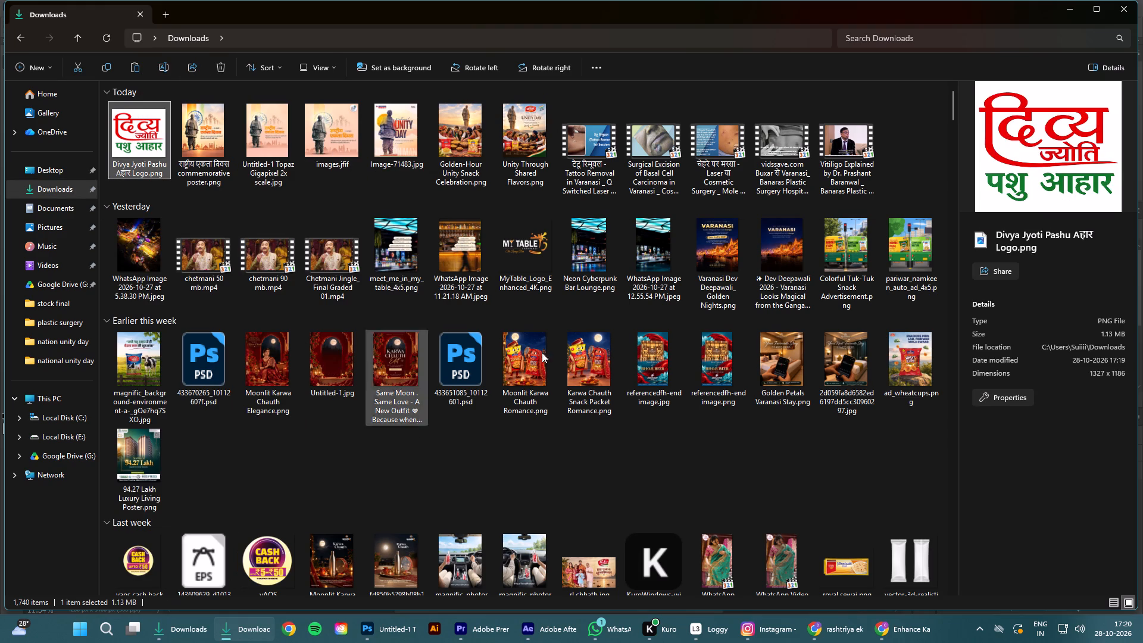
{"action": "left_click", "coordinate": [1070, 11]}
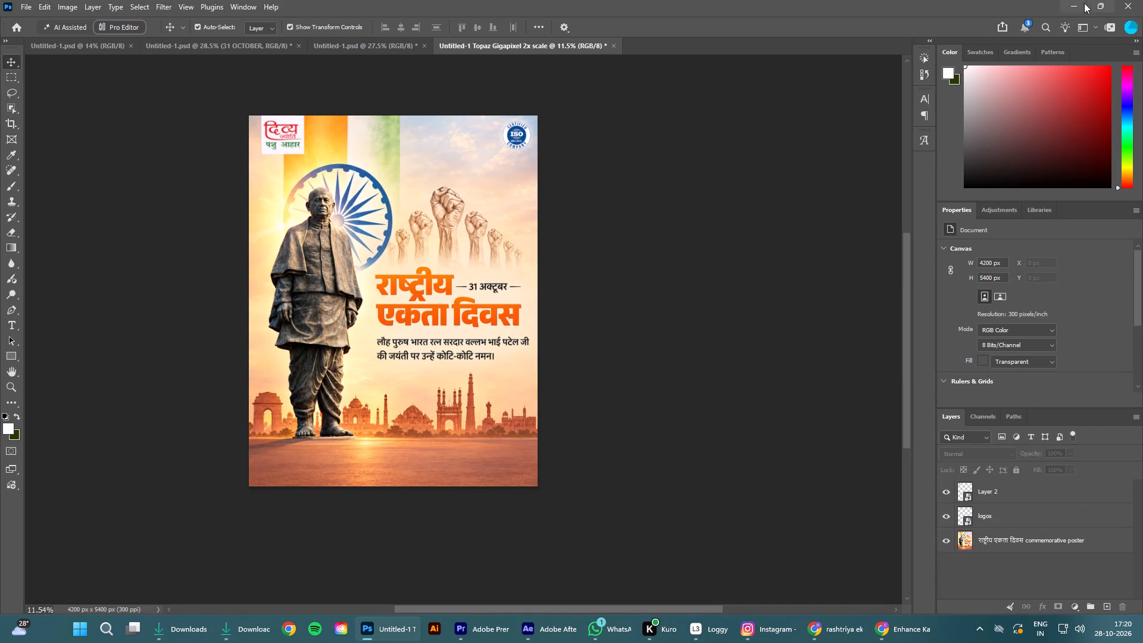
{"action": "left_click", "coordinate": [1082, 3]}
{"action": "double_click", "coordinate": [74, 23]}
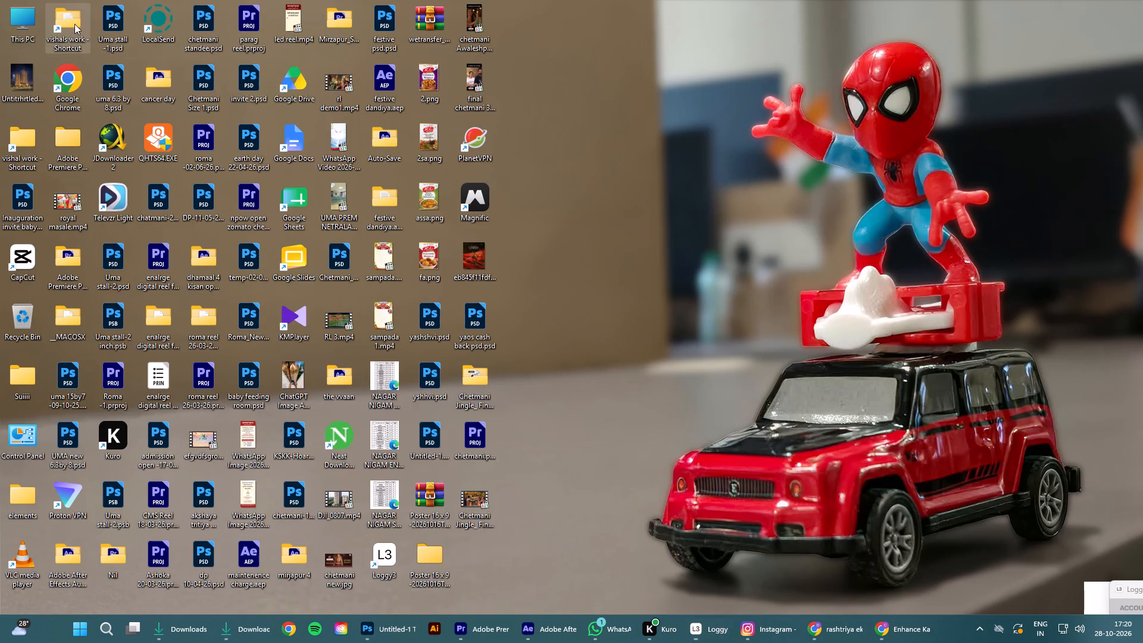
{"action": "double_click", "coordinate": [185, 129]}
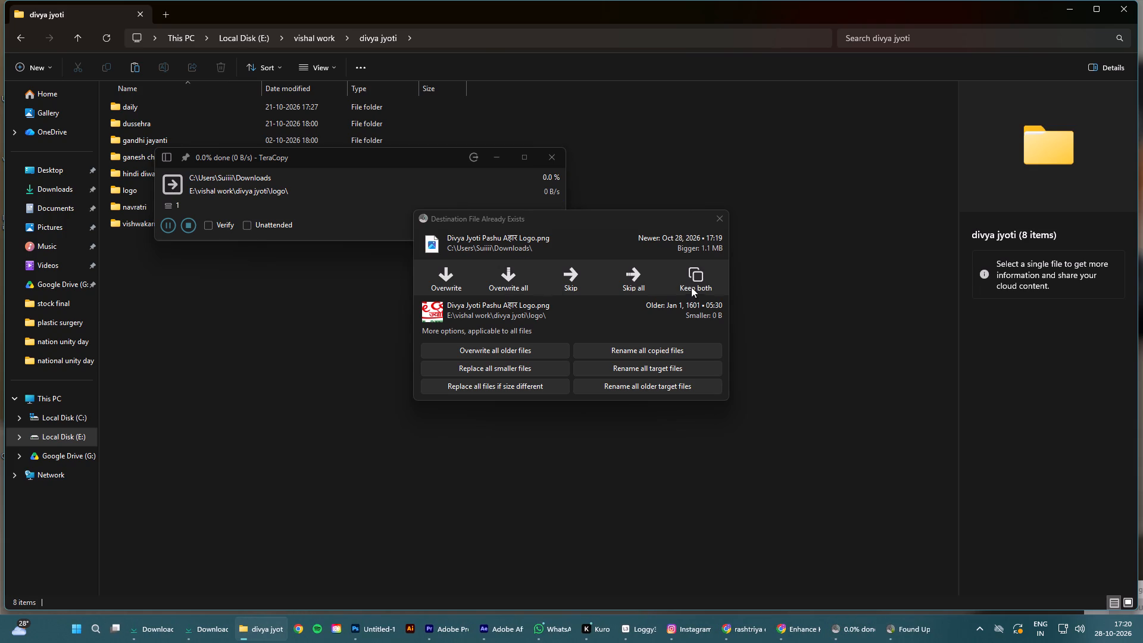
{"action": "left_click", "coordinate": [572, 277]}
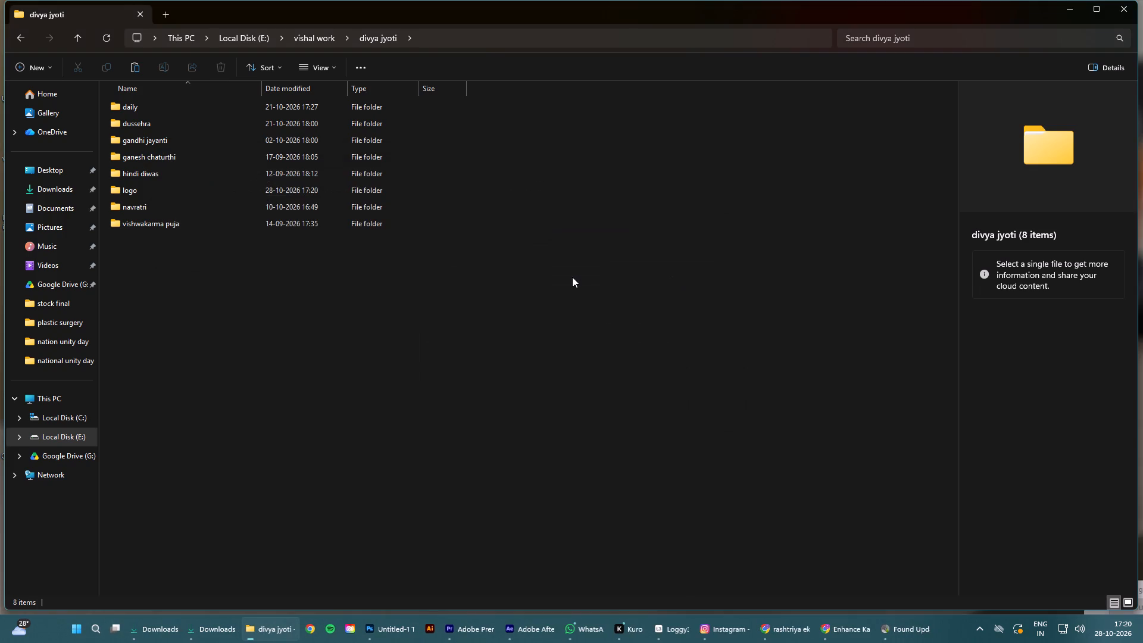
{"action": "double_click", "coordinate": [165, 191]}
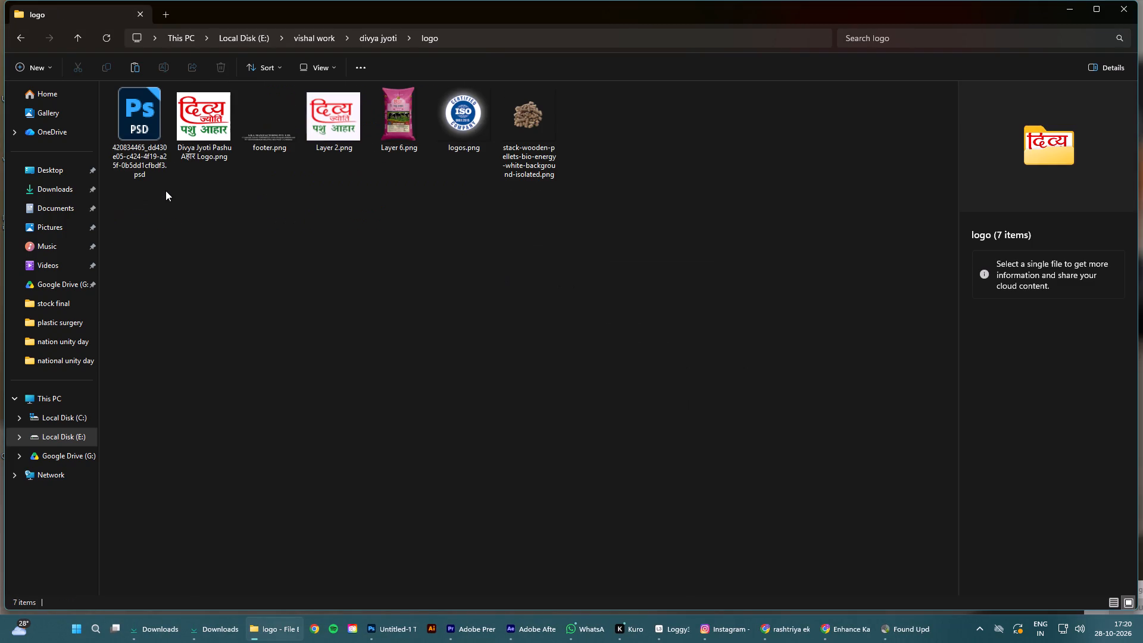
Permanently delete the old logo file Layer 2.png from the divya jyoti logo folder.
{"action": "left_click", "coordinate": [267, 226]}
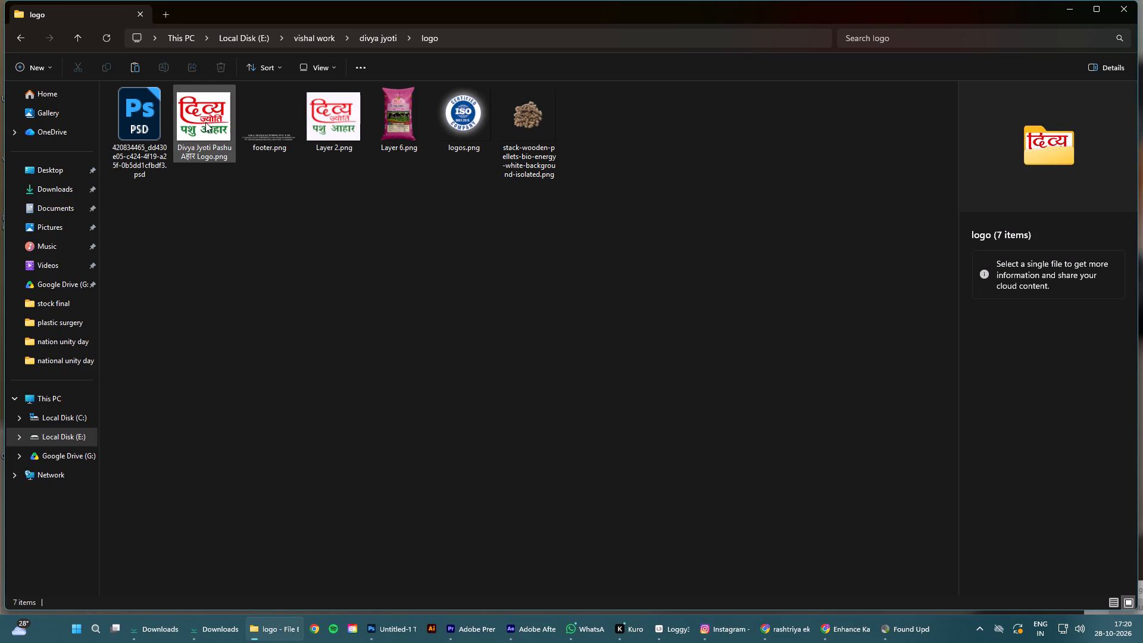
{"action": "left_click", "coordinate": [332, 197]}
{"action": "left_click", "coordinate": [339, 110]}
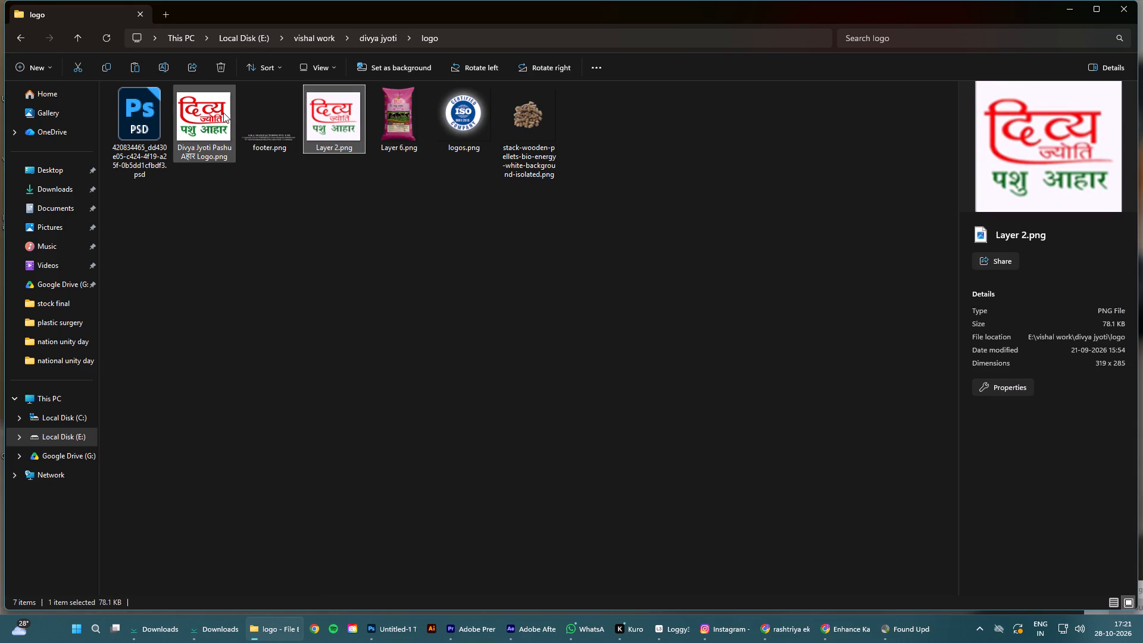
{"action": "left_click", "coordinate": [352, 290]}
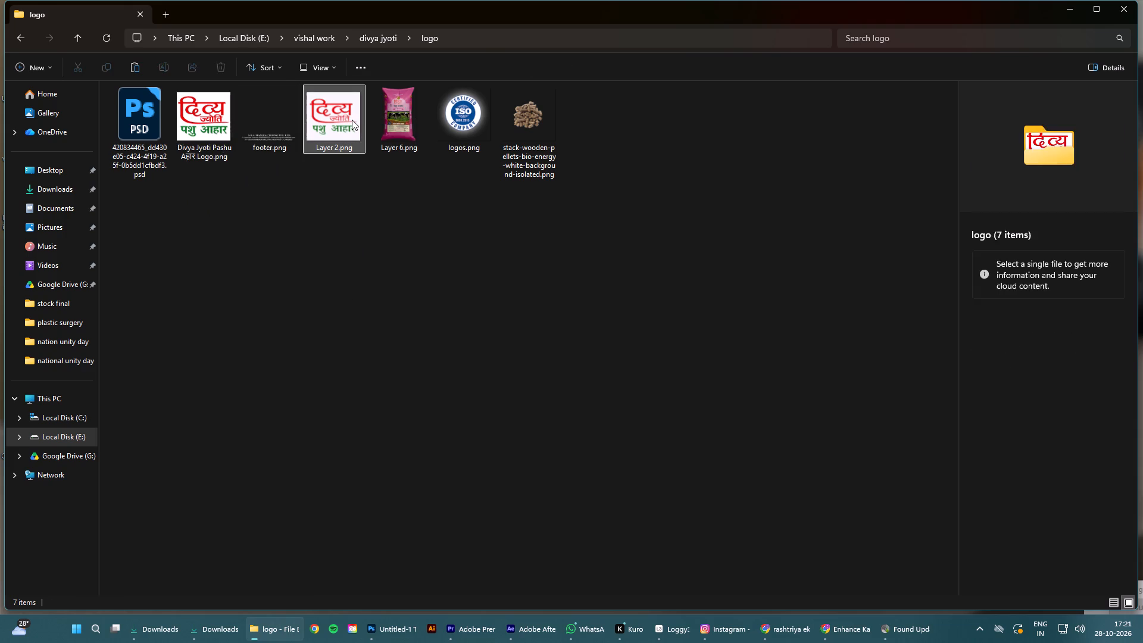
{"action": "left_click", "coordinate": [351, 119]}
{"action": "key", "text": "shift+Delete"}
{"action": "key", "text": "Return"}
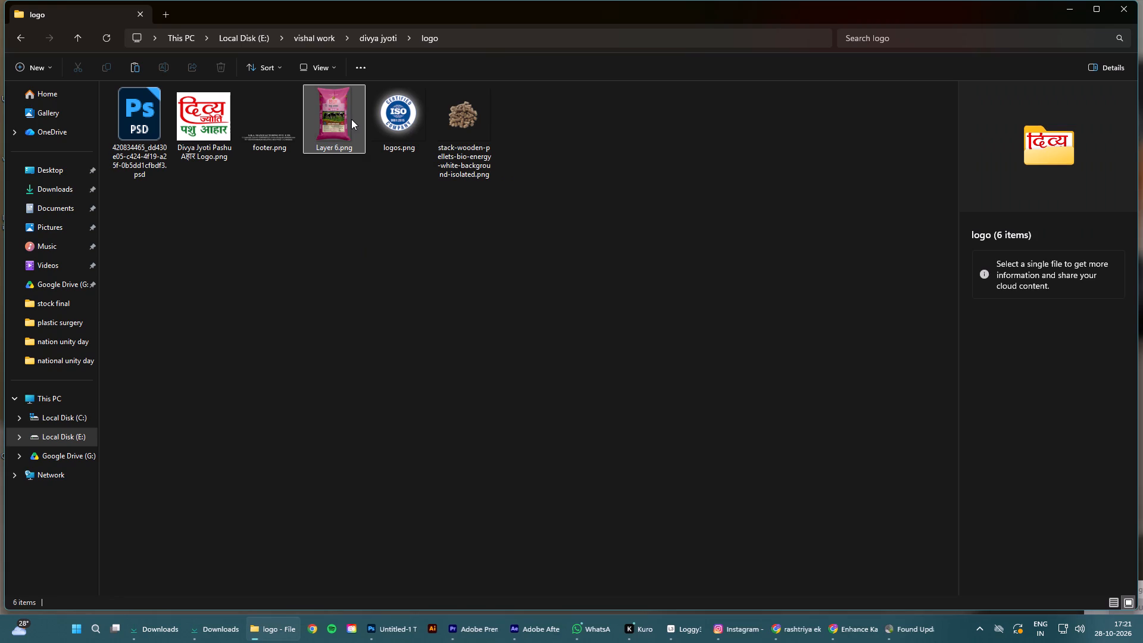
Place Divya Jyoti Pashu Aहार Logo.png from the logo folder into the Untitled-1 Topaz Gigapixel 2x scale poster in Photoshop.
{"action": "left_click", "coordinate": [674, 227]}
{"action": "left_click", "coordinate": [189, 111]}
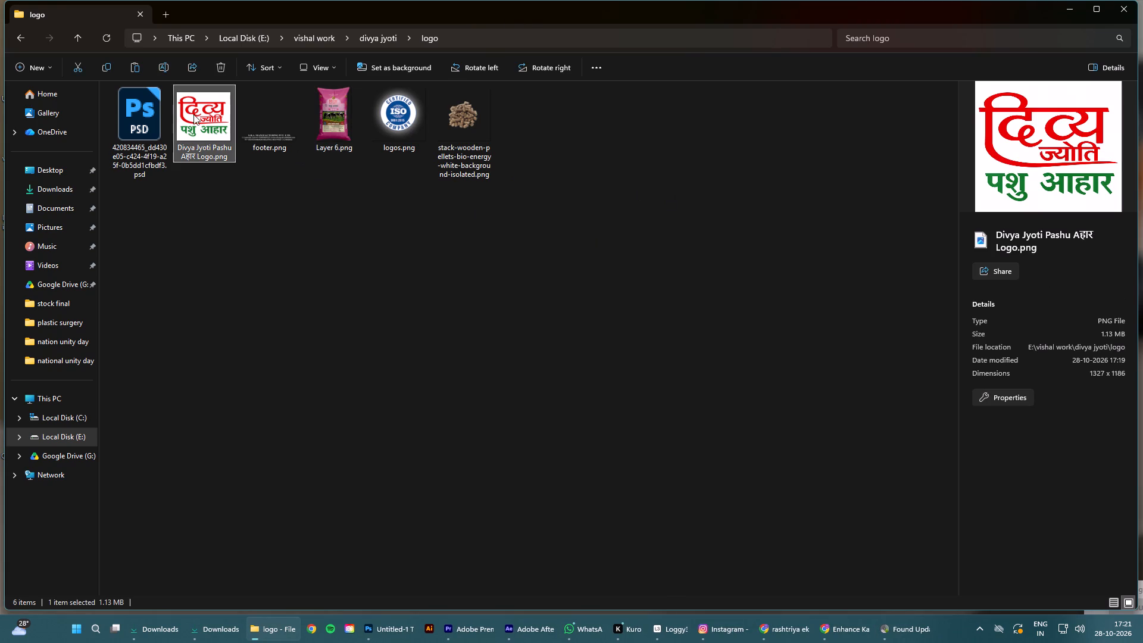
{"action": "left_click_drag", "start_coordinate": [210, 117], "coordinate": [385, 629]}
{"action": "left_click_drag", "start_coordinate": [385, 629], "coordinate": [286, 161]}
{"action": "left_click", "coordinate": [653, 279]}
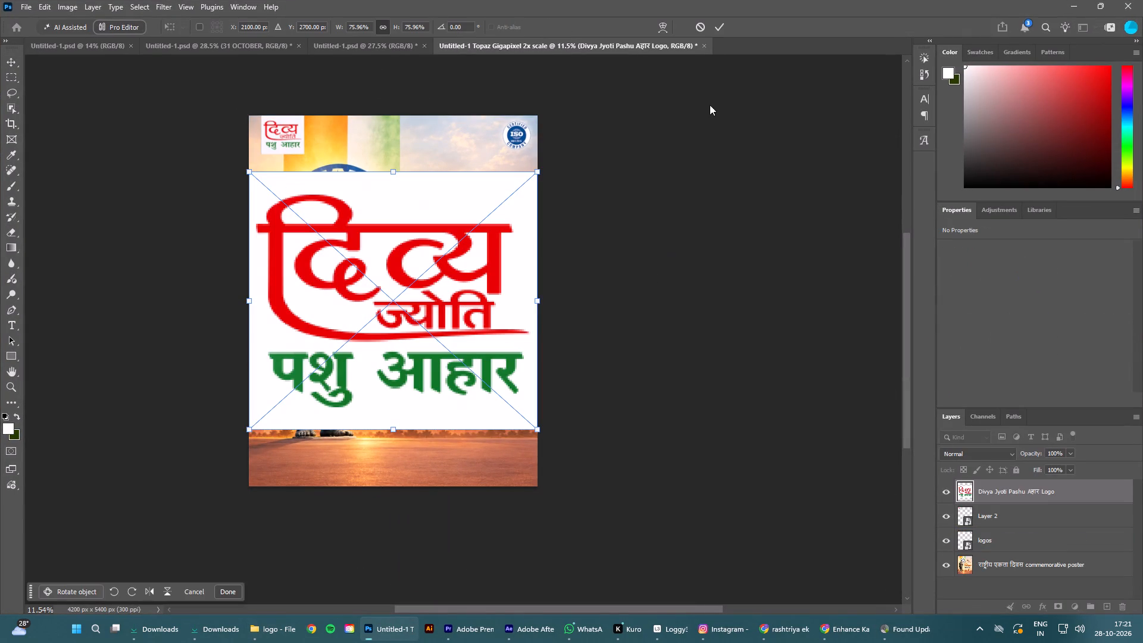
{"action": "left_click", "coordinate": [717, 28]}
{"action": "left_click", "coordinate": [694, 190]}
Delete the old Layer 2 logo from the poster's upper-left corner.
{"action": "left_click", "coordinate": [280, 145]}
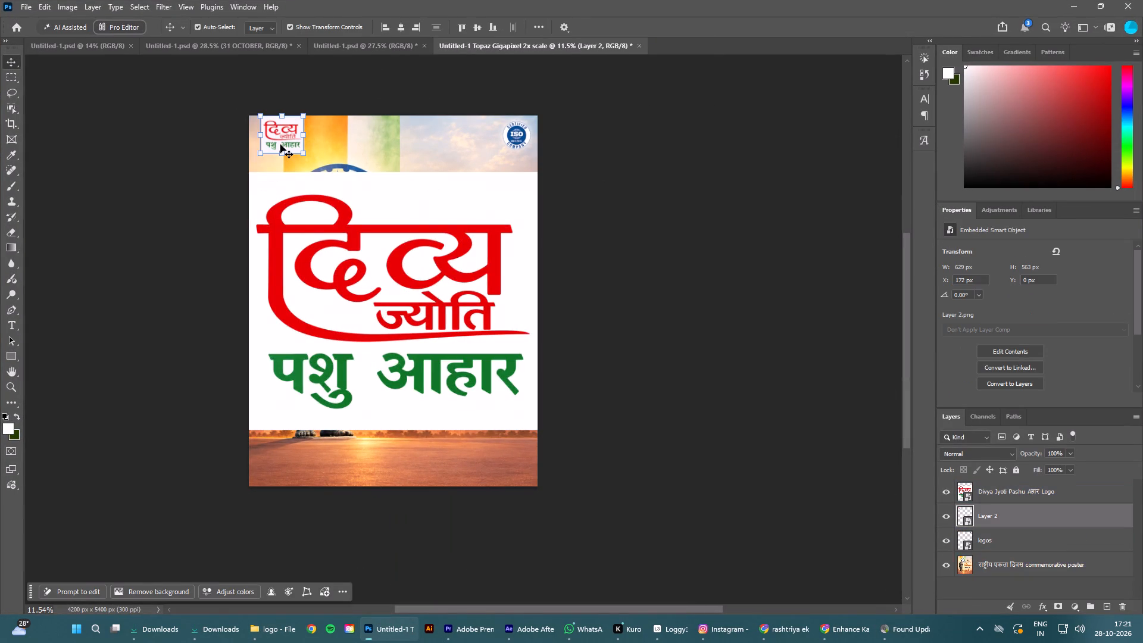
{"action": "key", "text": "Delete"}
{"action": "left_click", "coordinate": [599, 204]}
Scale the new Divya Jyoti logo to about 705 x 631 px and place it in the poster's upper-left corner.
{"action": "left_click", "coordinate": [448, 254]}
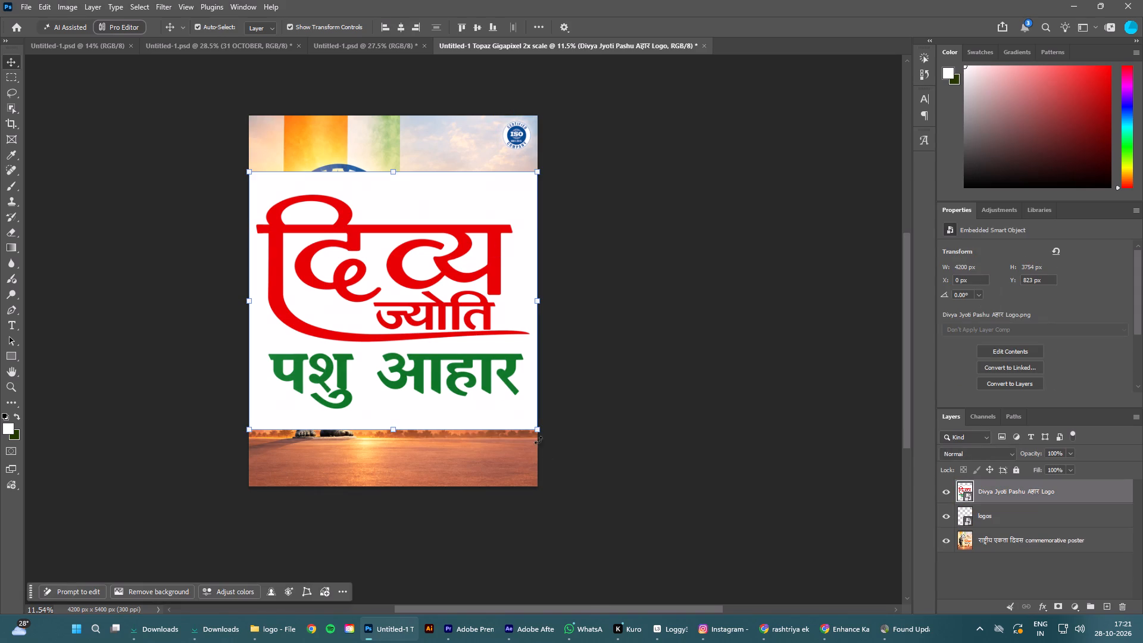
{"action": "left_click_drag", "start_coordinate": [535, 428], "coordinate": [291, 218]}
{"action": "left_click_drag", "start_coordinate": [271, 195], "coordinate": [279, 140]}
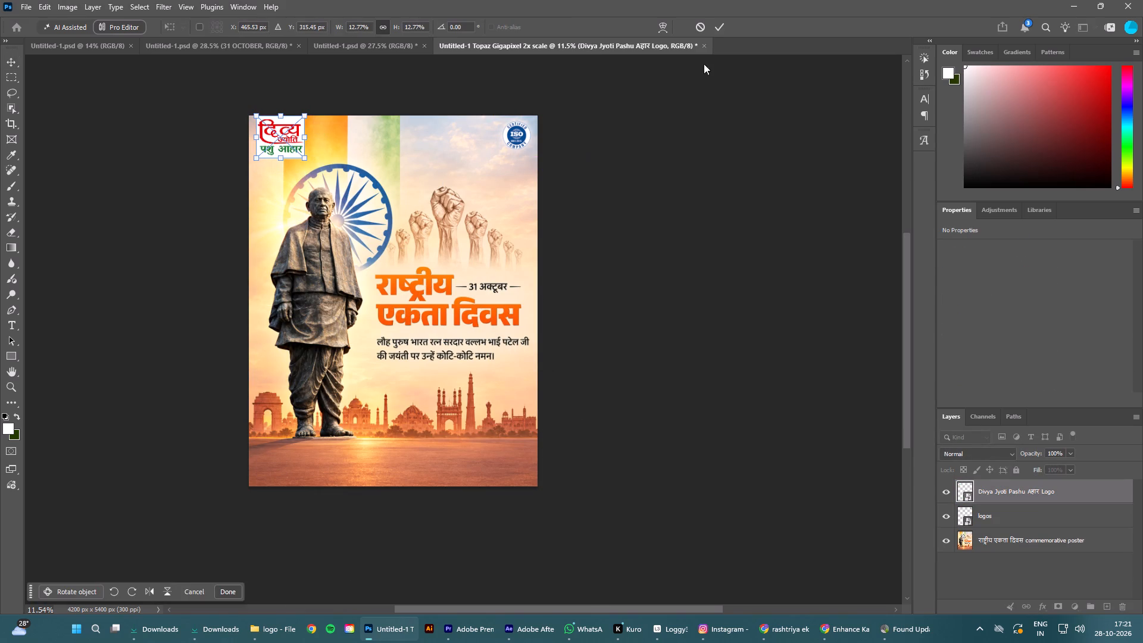
{"action": "left_click", "coordinate": [718, 22]}
{"action": "left_click", "coordinate": [735, 152]}
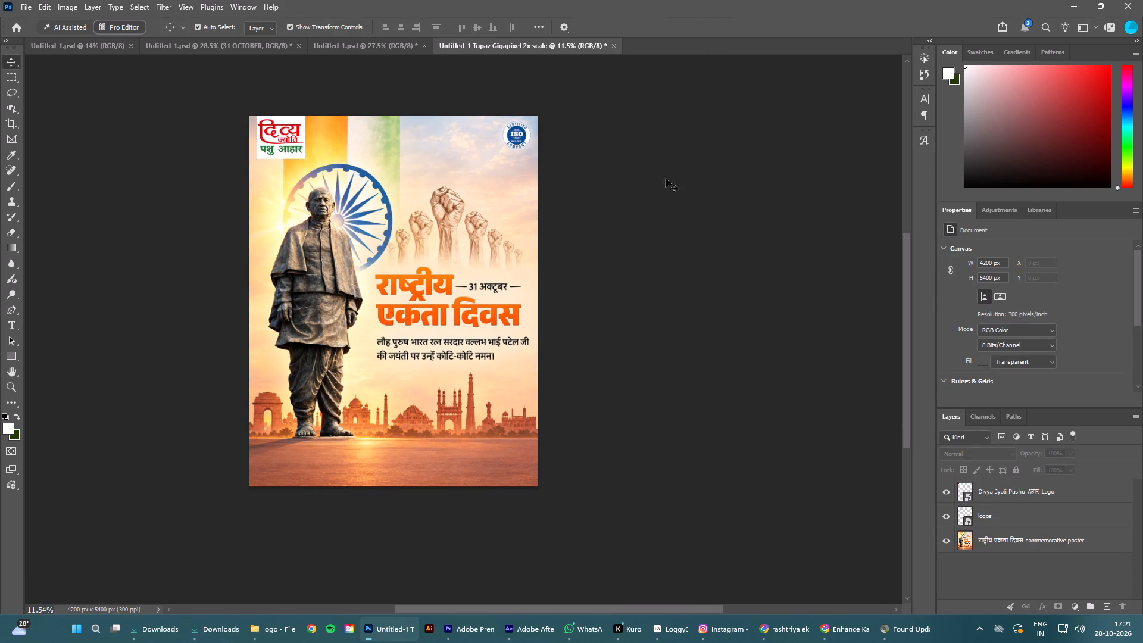
Enlarge the ISO logo in the poster's upper-right corner to about 772 x 760 px.
{"action": "left_click", "coordinate": [516, 134]}
{"action": "left_click_drag", "start_coordinate": [495, 157], "coordinate": [467, 173]}
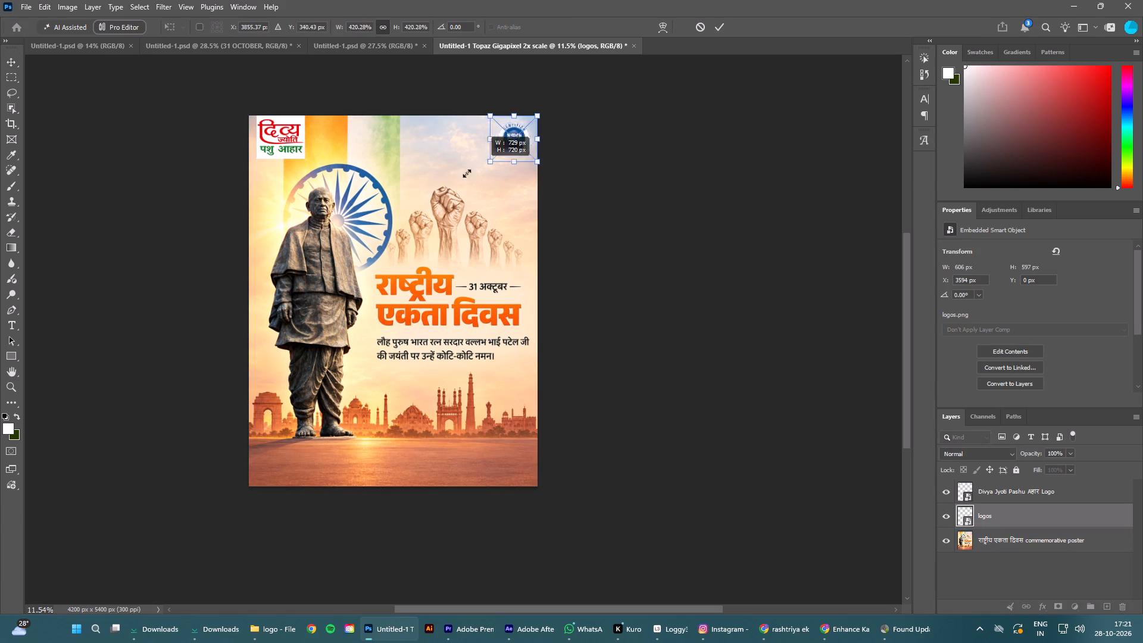
{"action": "left_click_drag", "start_coordinate": [467, 173], "coordinate": [485, 170]}
{"action": "left_click", "coordinate": [719, 24]}
{"action": "left_click", "coordinate": [726, 142]}
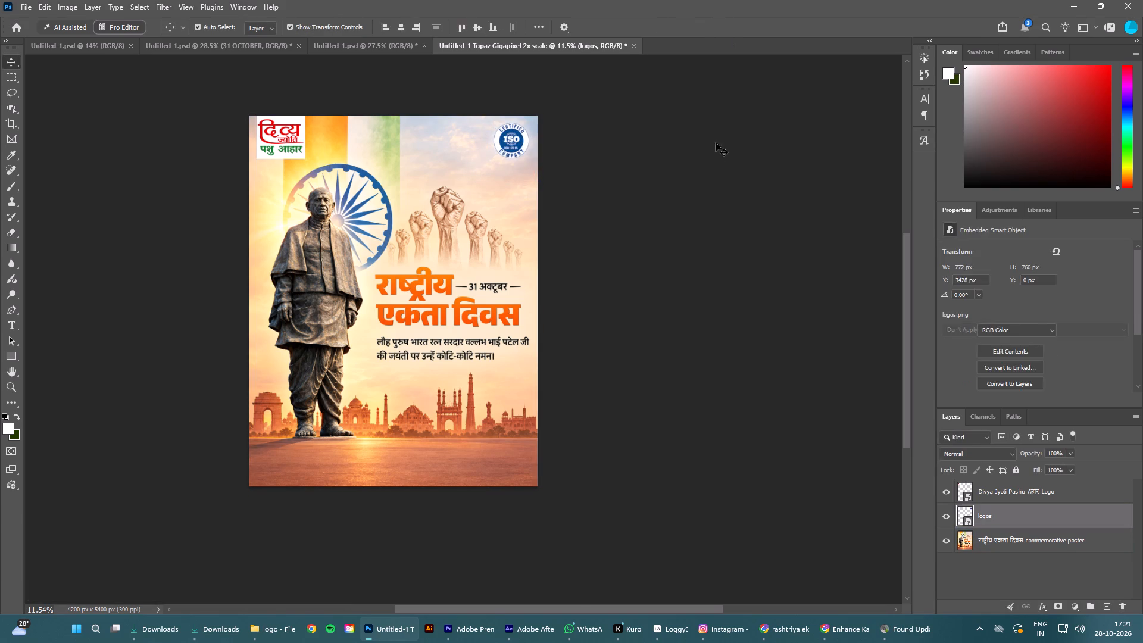
{"action": "left_click", "coordinate": [519, 142]}
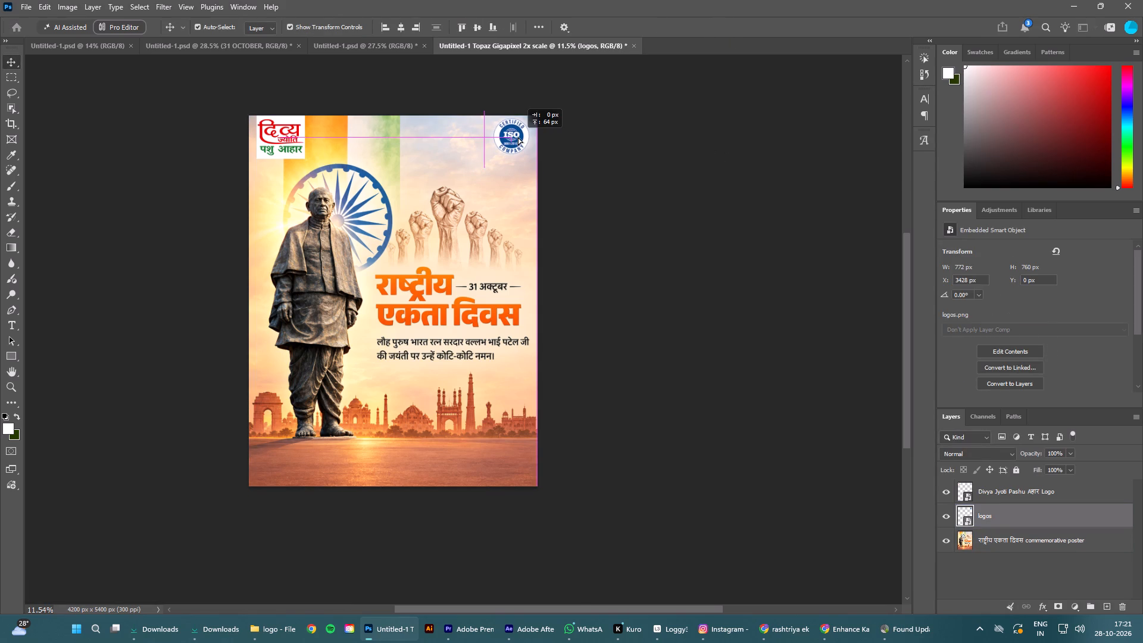
{"action": "left_click", "coordinate": [621, 142]}
Nudge the Divya Jyoti logo slightly down from the poster's top edge.
{"action": "left_click", "coordinate": [273, 145]}
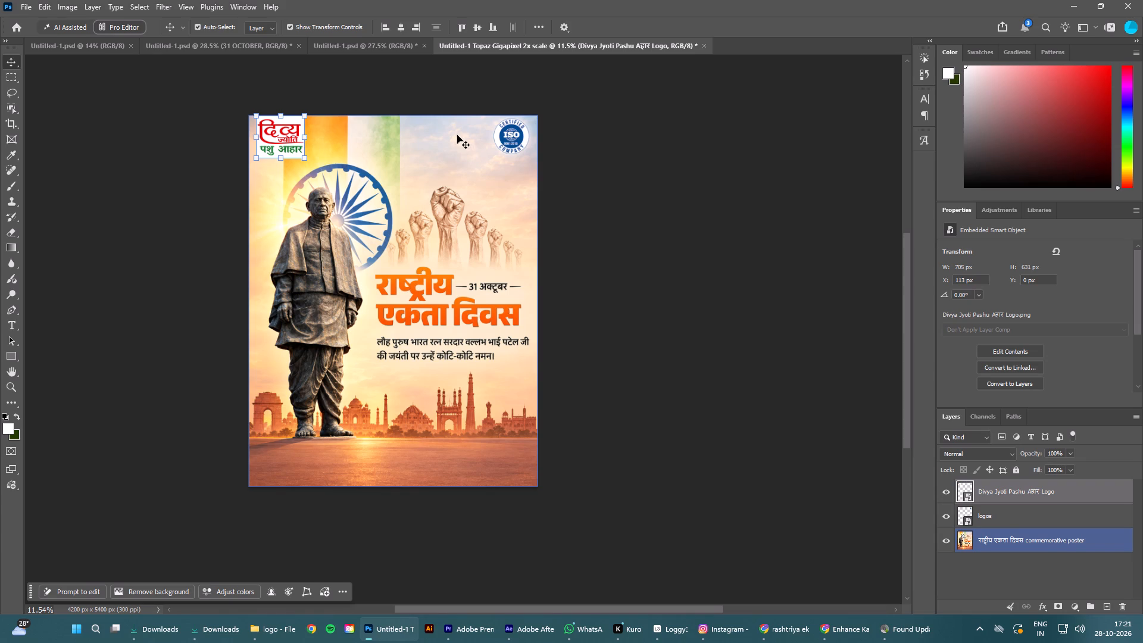
{"action": "key", "text": "Down"}
{"action": "left_click", "coordinate": [640, 191]}
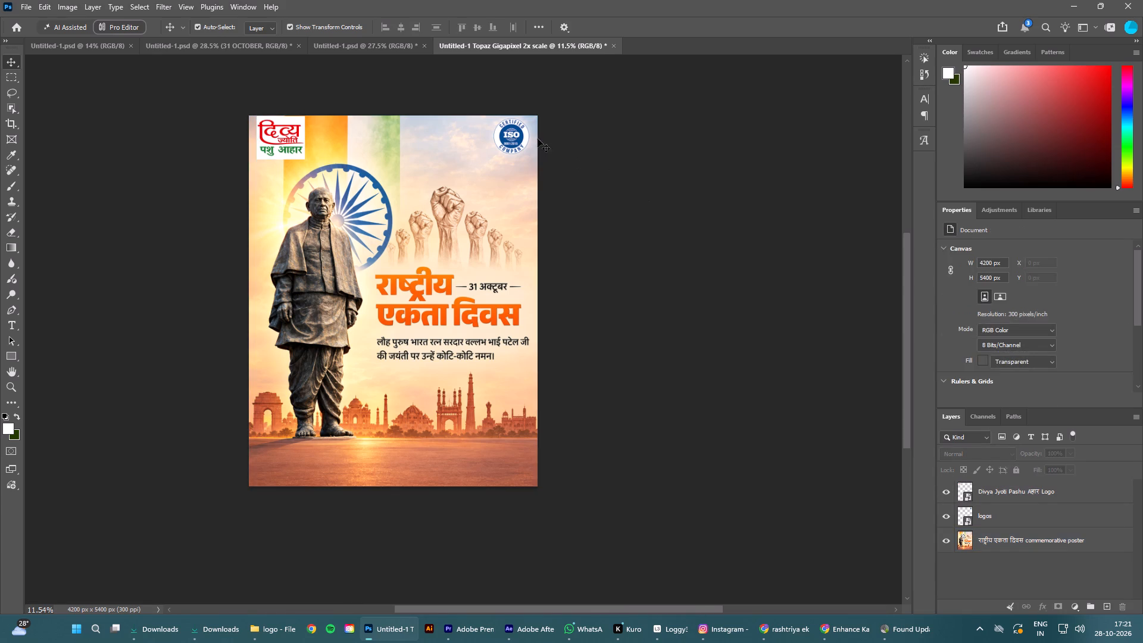
Nudge the ISO logo toward the poster's right edge and slightly down.
{"action": "left_click", "coordinate": [518, 139]}
{"action": "key", "text": "Right"}
{"action": "key", "text": "Right"}
{"action": "key", "text": "Down"}
{"action": "key", "text": "Right"}
{"action": "key", "text": "Right"}
{"action": "left_click", "coordinate": [661, 164]}
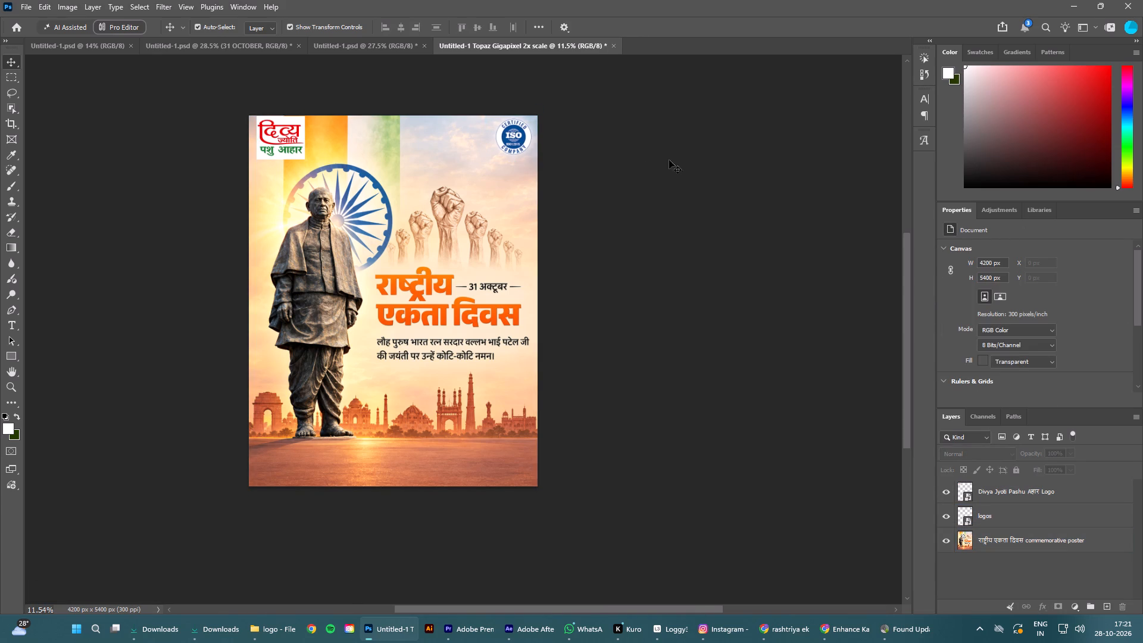
{"action": "left_click", "coordinate": [717, 305]}
Postpone the TeraCopy update by choosing Remind me tomorrow.
{"action": "left_click", "coordinate": [896, 629]}
{"action": "left_click", "coordinate": [507, 276]}
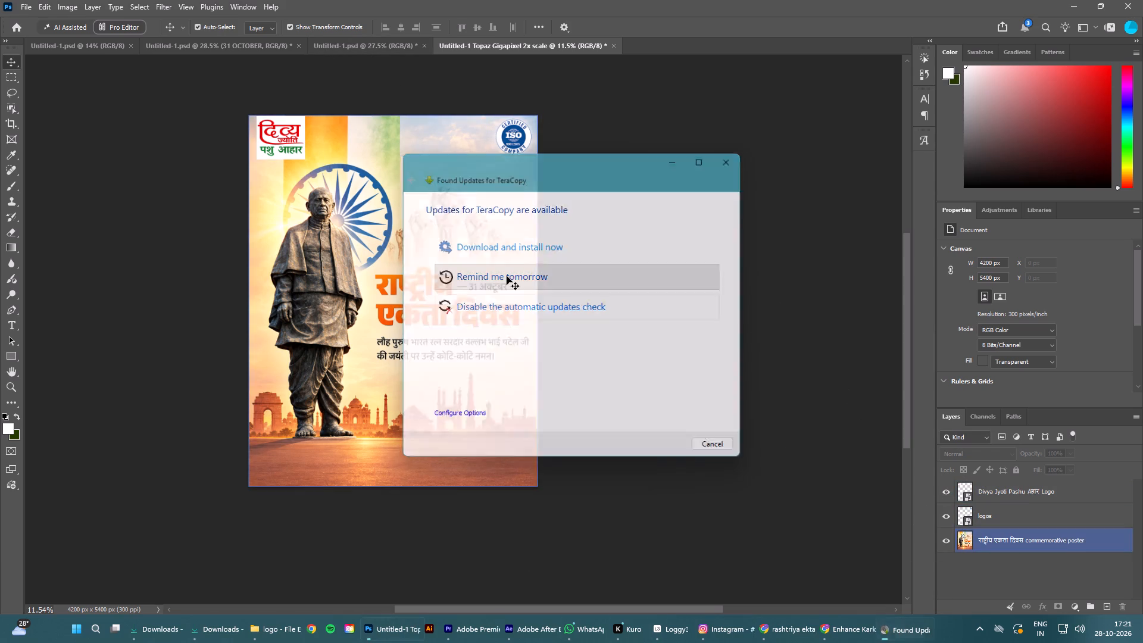
Place footer.png from the divya jyoti logo folder into the Photoshop poster.
{"action": "left_click", "coordinate": [288, 626]}
{"action": "left_click", "coordinate": [378, 216]}
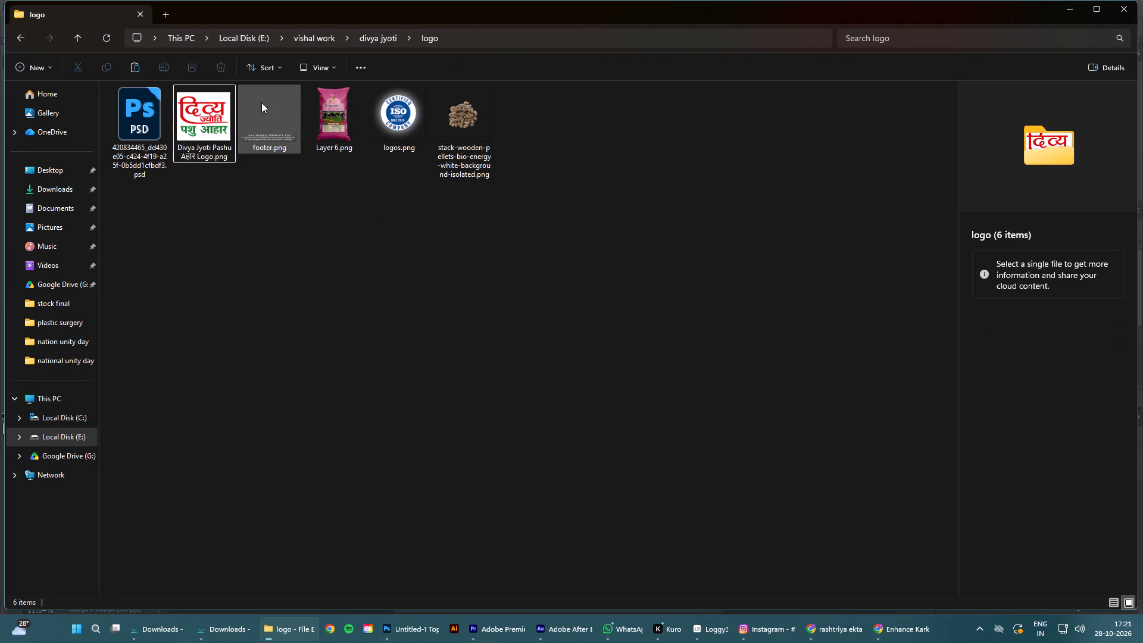
{"action": "left_click", "coordinate": [256, 124]}
{"action": "left_click_drag", "start_coordinate": [266, 128], "coordinate": [404, 628]}
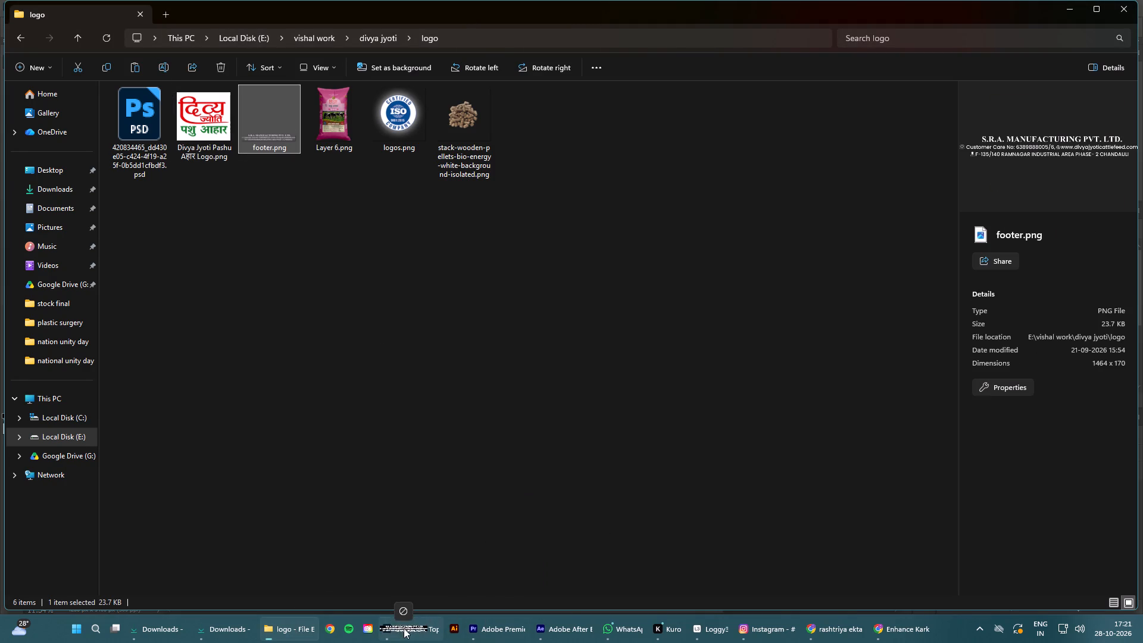
{"action": "left_click_drag", "start_coordinate": [404, 628], "coordinate": [470, 438]}
{"action": "left_click", "coordinate": [720, 26]}
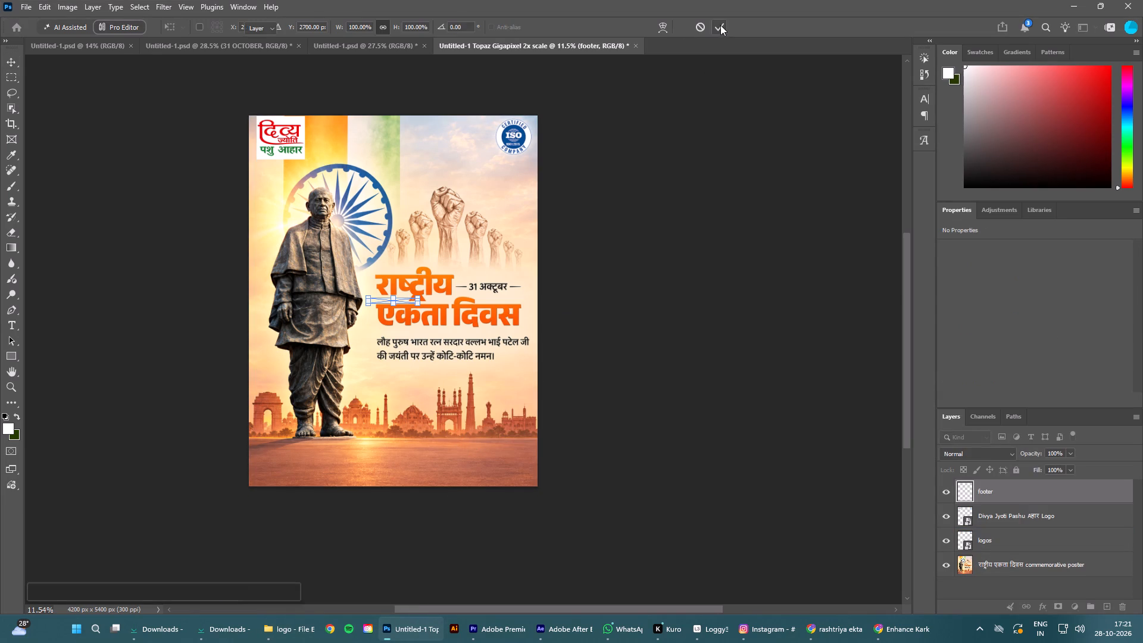
Align the footer to the poster's bottom, enlarge it to about 3270 x 379 px, and position it just above the edge.
{"action": "left_click_drag", "start_coordinate": [395, 297], "coordinate": [398, 289]}
{"action": "left_click", "coordinate": [719, 30]}
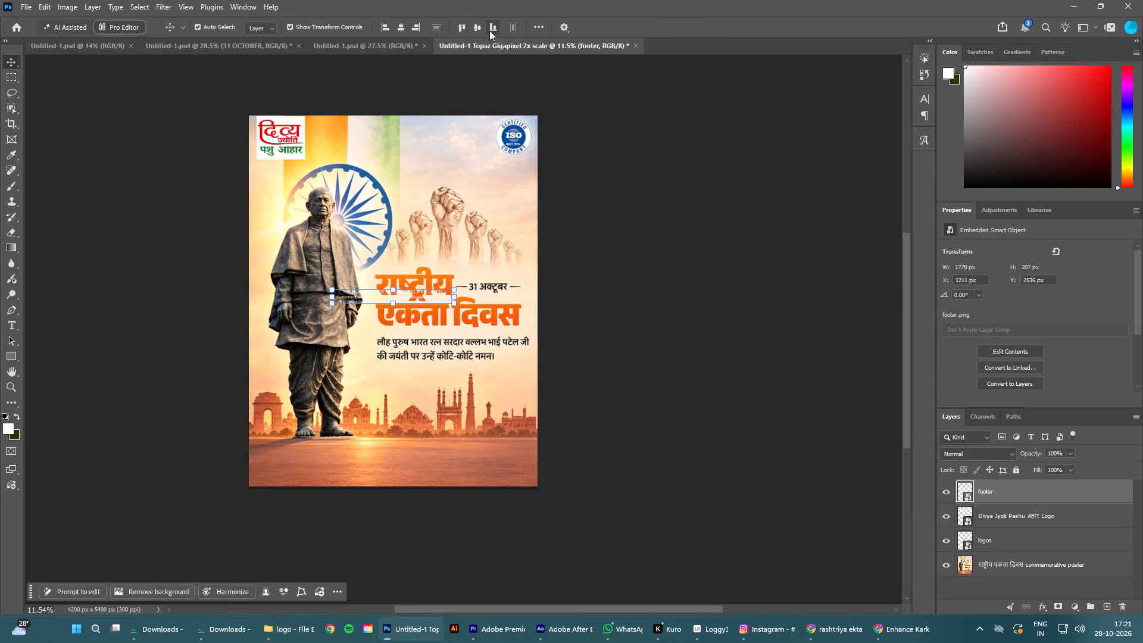
{"action": "left_click", "coordinate": [489, 30]}
{"action": "left_click_drag", "start_coordinate": [394, 472], "coordinate": [400, 460]}
{"action": "left_click_drag", "start_coordinate": [405, 473], "coordinate": [402, 467]}
{"action": "left_click", "coordinate": [724, 22]}
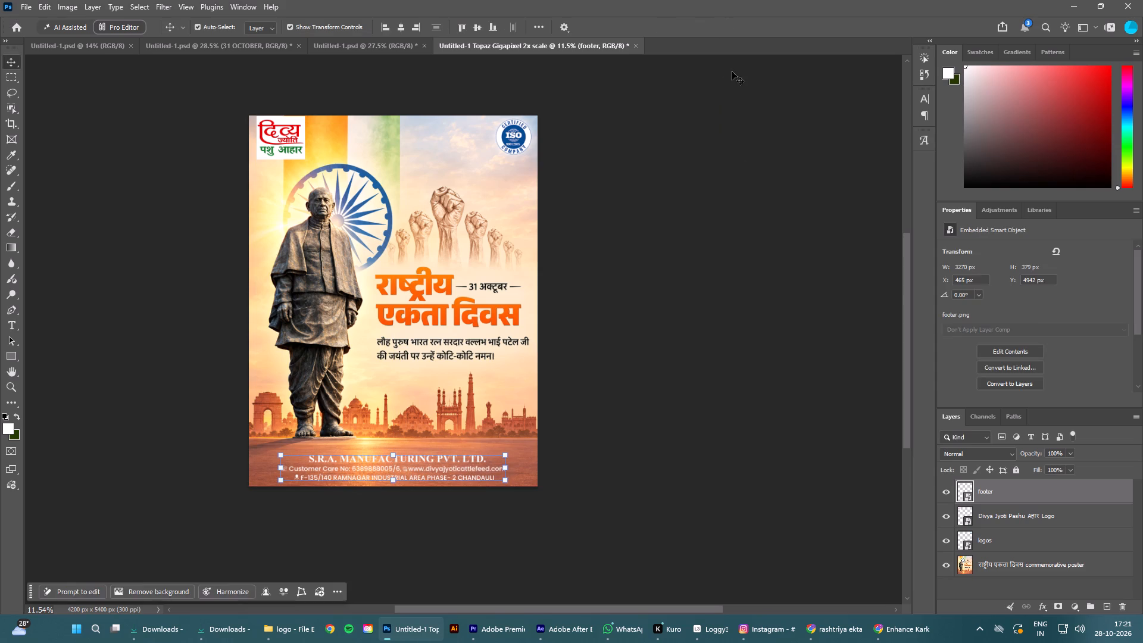
{"action": "left_click", "coordinate": [728, 186]}
Examine the footer text and the overall poster layout at different magnifications.
{"action": "left_click", "coordinate": [404, 462]}
{"action": "left_click", "coordinate": [783, 467]}
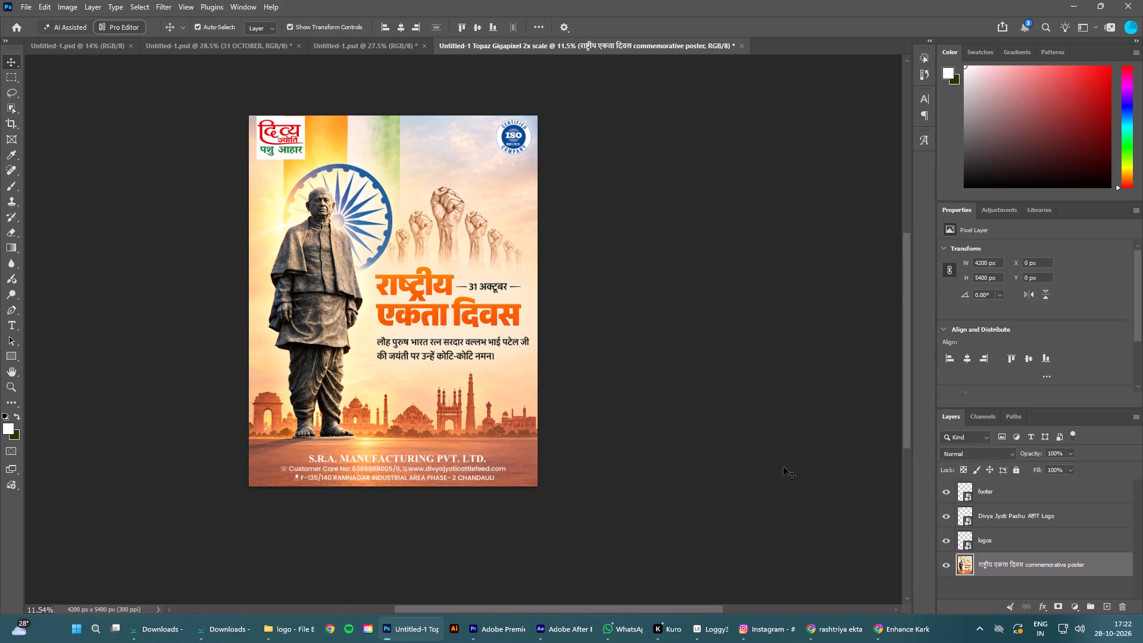
{"action": "scroll", "coordinate": [612, 403], "scroll_direction": "up", "scroll_amount": 8, "text": "alt"}
{"action": "scroll", "coordinate": [612, 403], "scroll_direction": "down", "scroll_amount": 5, "text": "alt"}
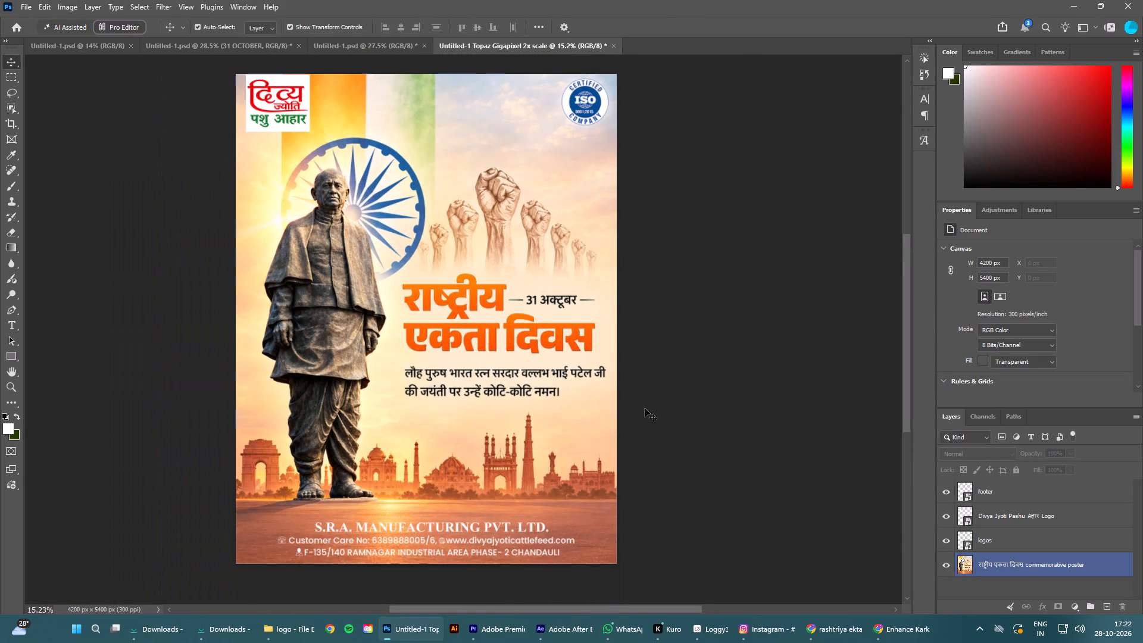
{"action": "scroll", "coordinate": [750, 450], "scroll_direction": "down", "scroll_amount": 2}
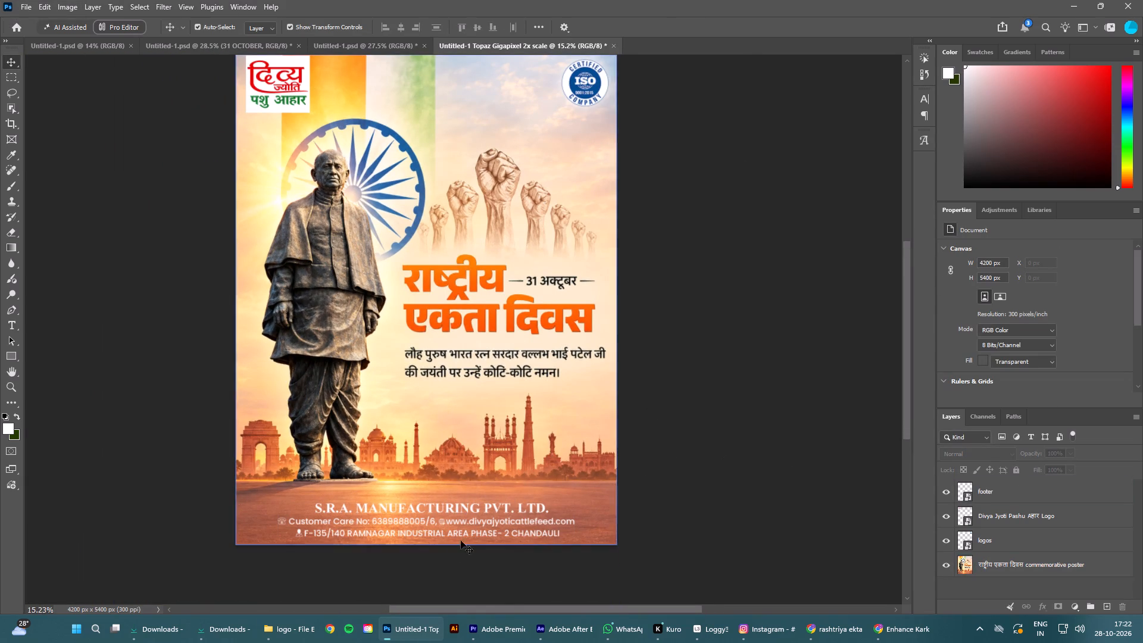
{"action": "left_click", "coordinate": [447, 513]}
{"action": "left_click", "coordinate": [451, 506]}
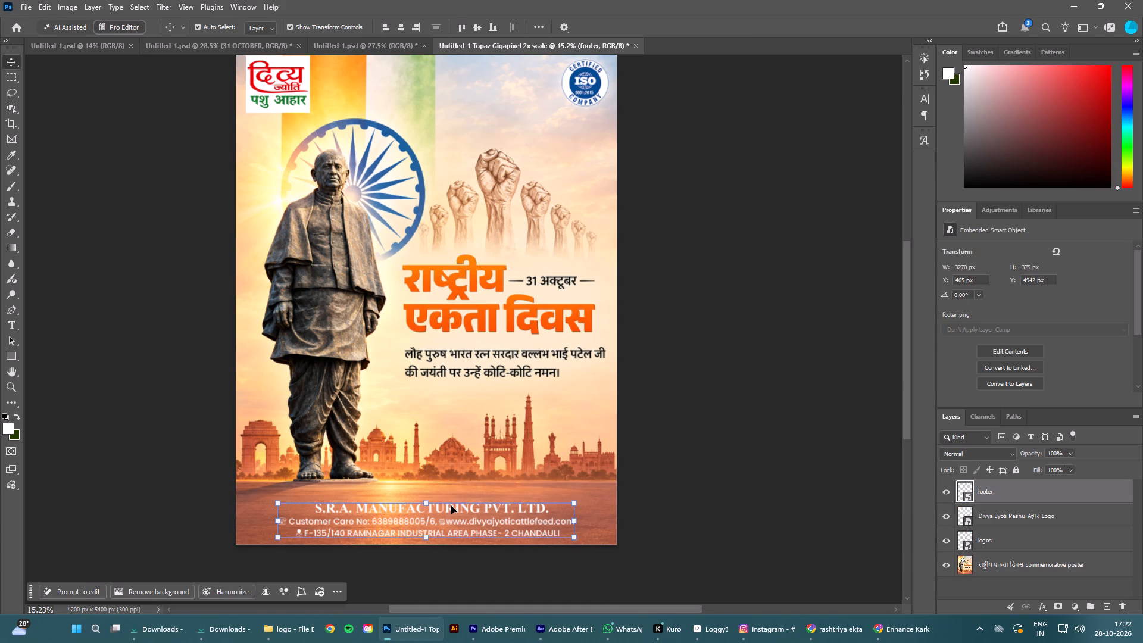
{"action": "left_click", "coordinate": [797, 450]}
{"action": "scroll", "coordinate": [777, 383], "scroll_direction": "down", "scroll_amount": 1, "text": "alt"}
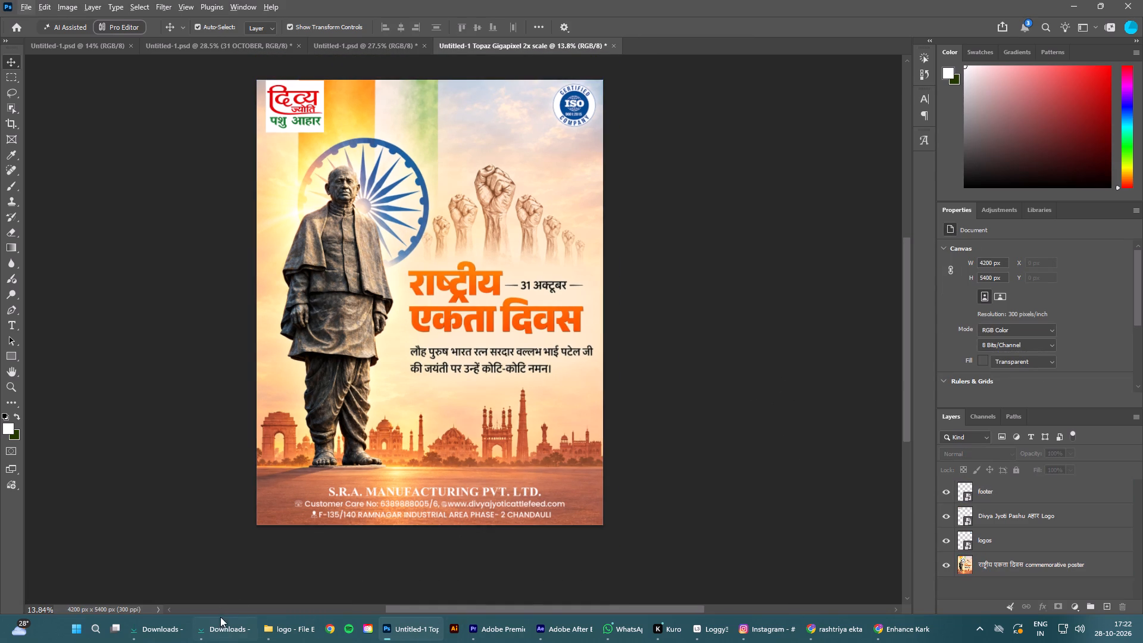
Close the extra Downloads window.
{"action": "left_click", "coordinate": [221, 632]}
{"action": "left_click", "coordinate": [1128, 8]}
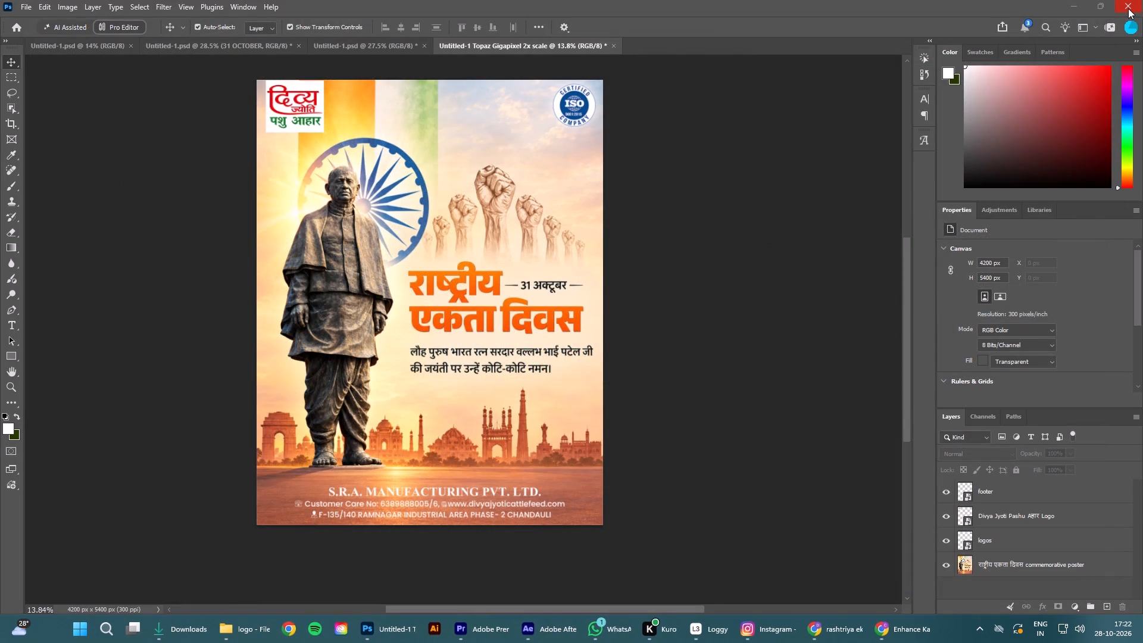
Place black footer gredient copy.png from the desktop's elements > grediant folder into the Photoshop poster.
{"action": "left_click", "coordinate": [1073, 8]}
{"action": "left_click", "coordinate": [1073, 8]}
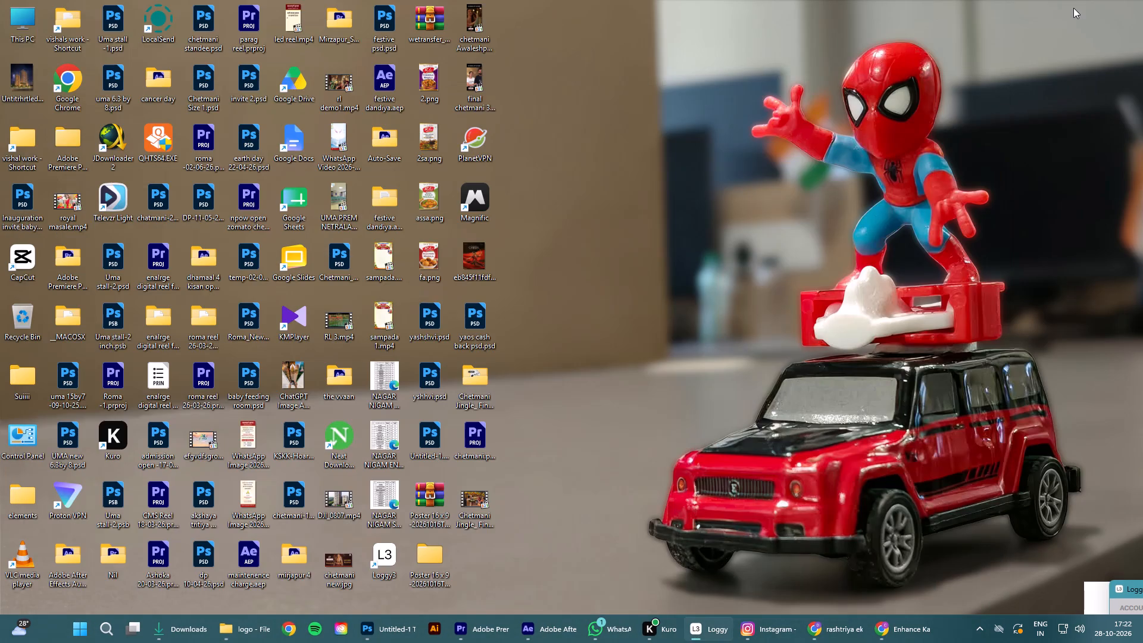
{"action": "double_click", "coordinate": [26, 487]}
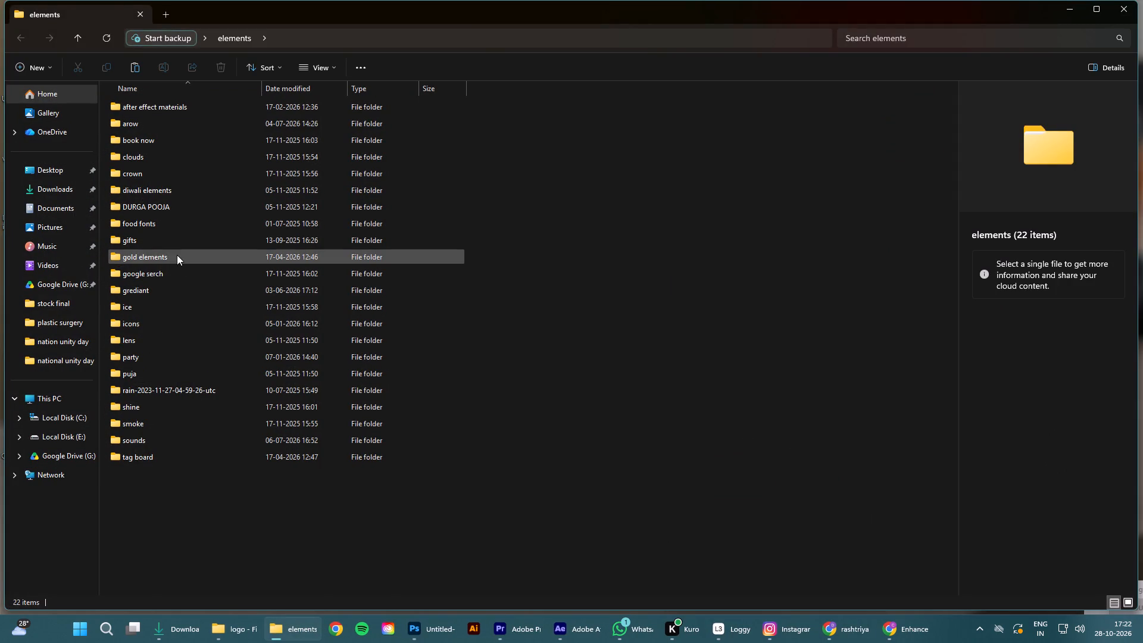
{"action": "double_click", "coordinate": [170, 293]}
{"action": "left_click", "coordinate": [157, 129]}
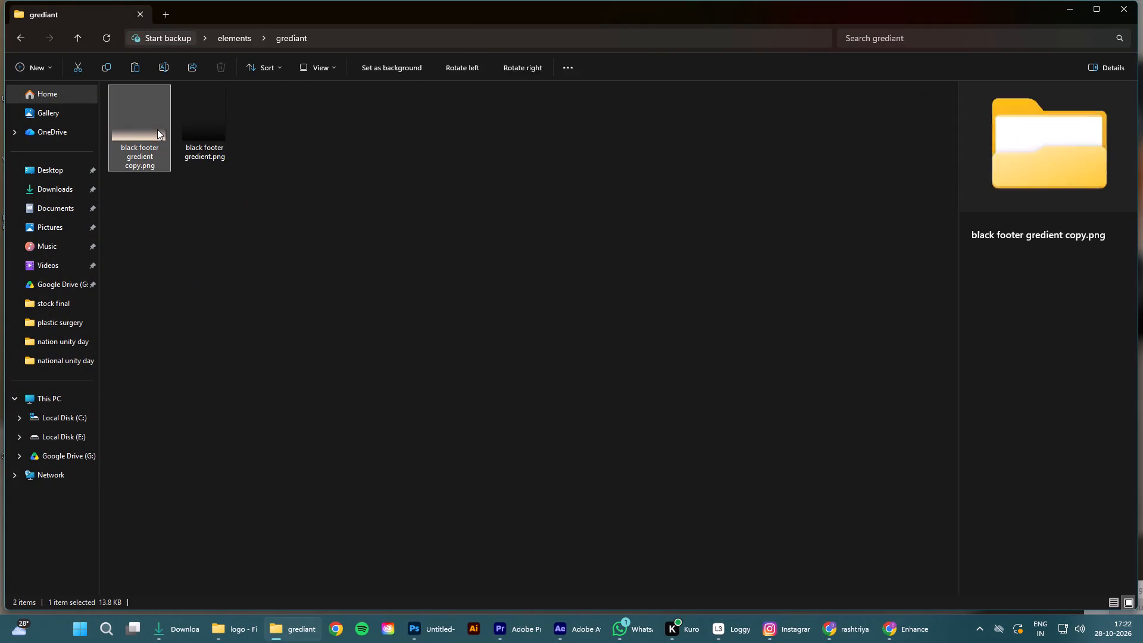
{"action": "left_click_drag", "start_coordinate": [131, 131], "coordinate": [459, 432]}
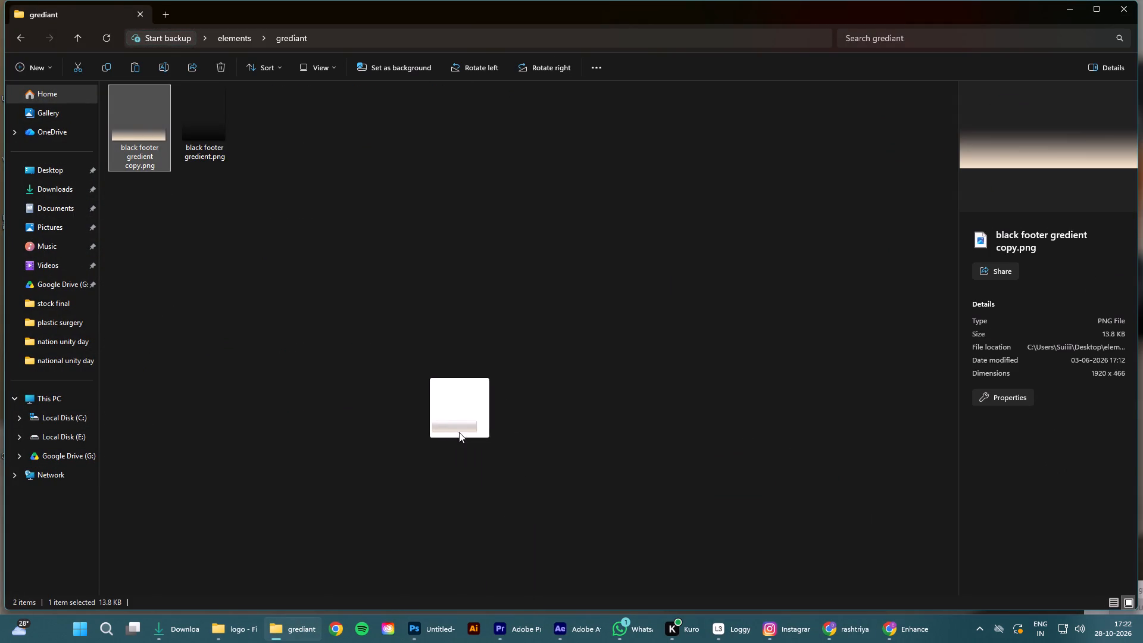
{"action": "left_click_drag", "start_coordinate": [459, 432], "coordinate": [457, 466]}
Align the placed black footer gredient copy to the poster's bottom edge and stack its layer directly above the commemorative poster layer.
{"action": "left_click_drag", "start_coordinate": [431, 317], "coordinate": [441, 383]}
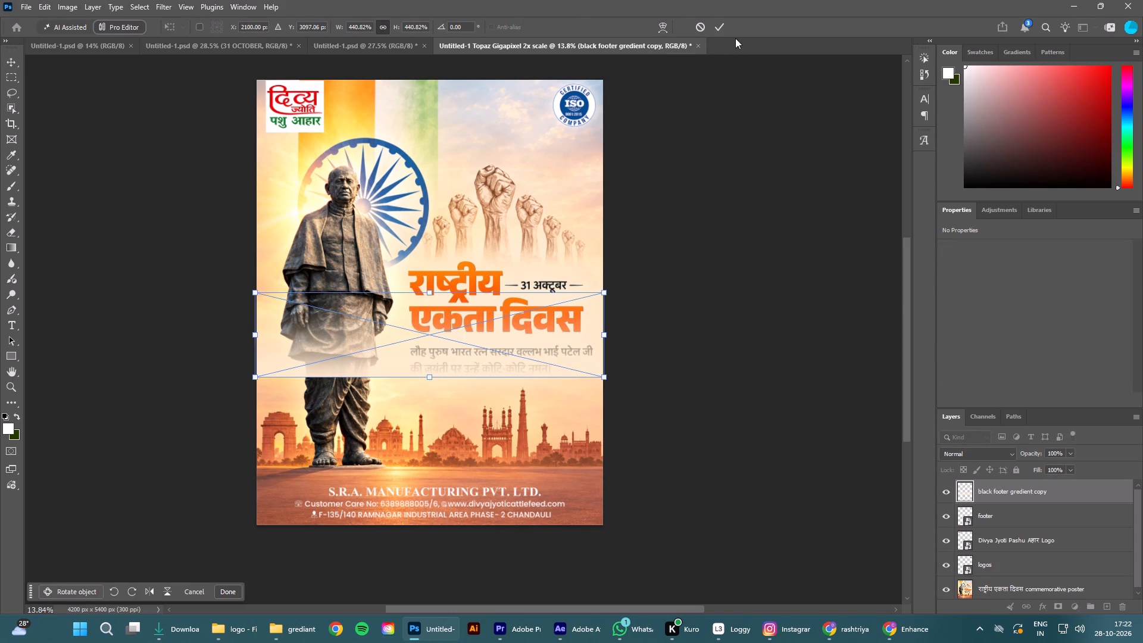
{"action": "left_click", "coordinate": [722, 22]}
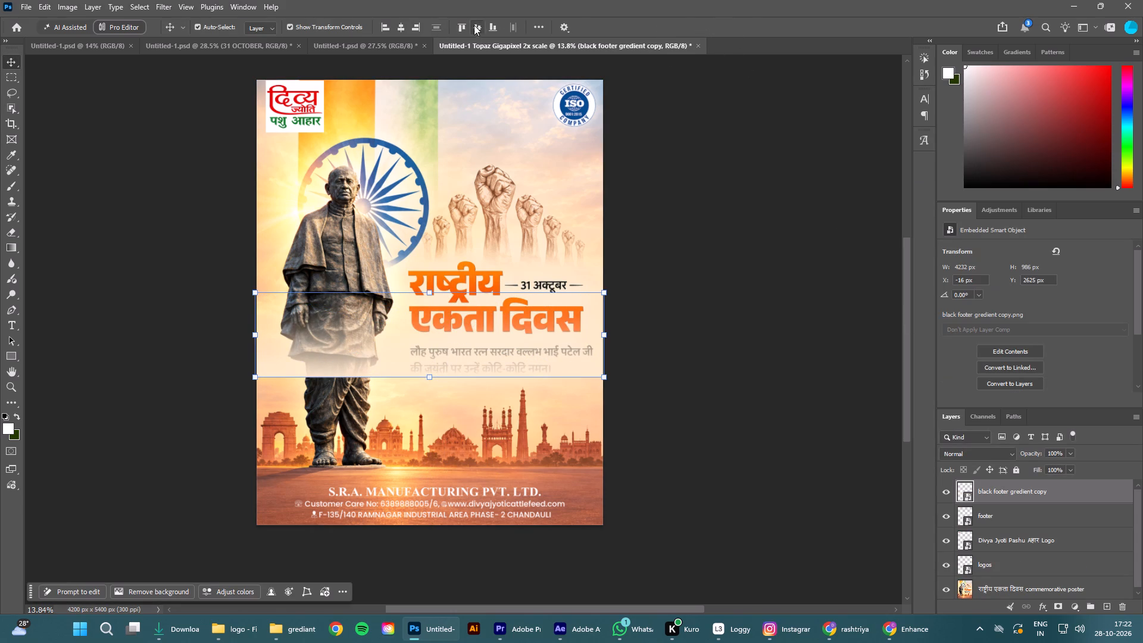
{"action": "left_click", "coordinate": [491, 27]}
{"action": "left_click_drag", "start_coordinate": [1069, 492], "coordinate": [1059, 530]}
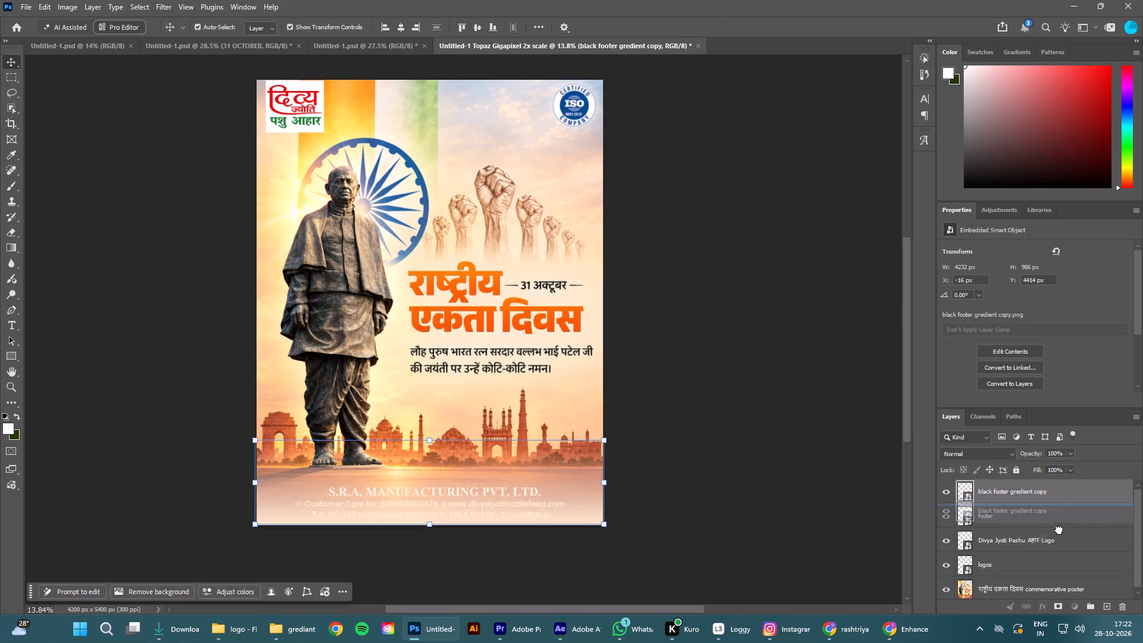
{"action": "left_click_drag", "start_coordinate": [1059, 530], "coordinate": [1053, 576]}
{"action": "left_click", "coordinate": [707, 398]}
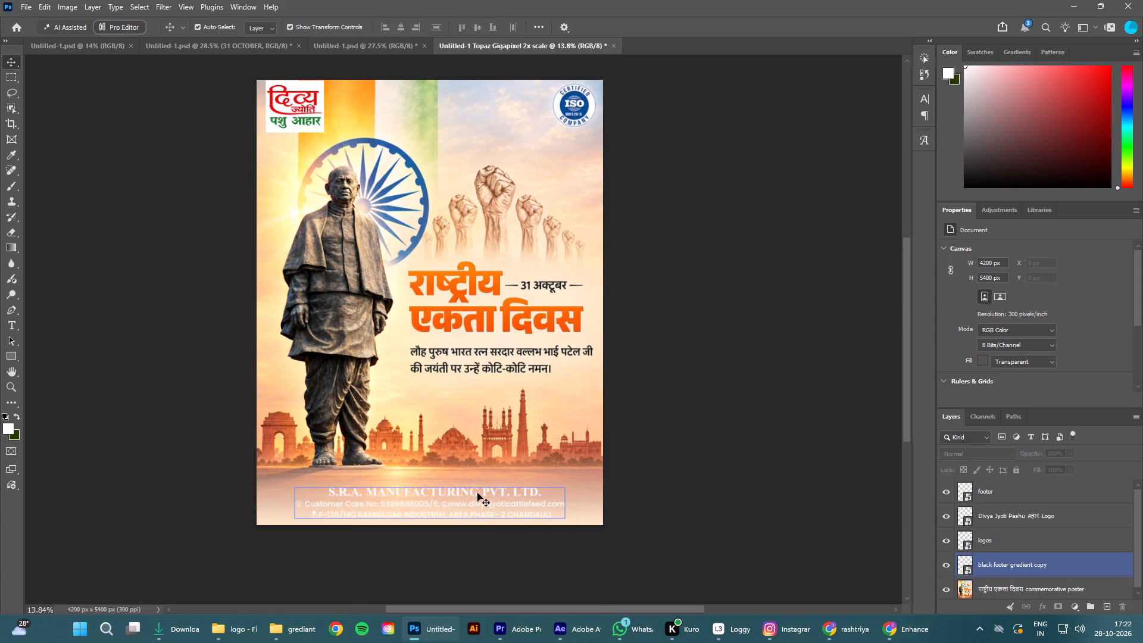
Apply a Color Overlay to the footer text using the dark blue #004b91 sampled from the ISO logo.
{"action": "left_click", "coordinate": [477, 493]}
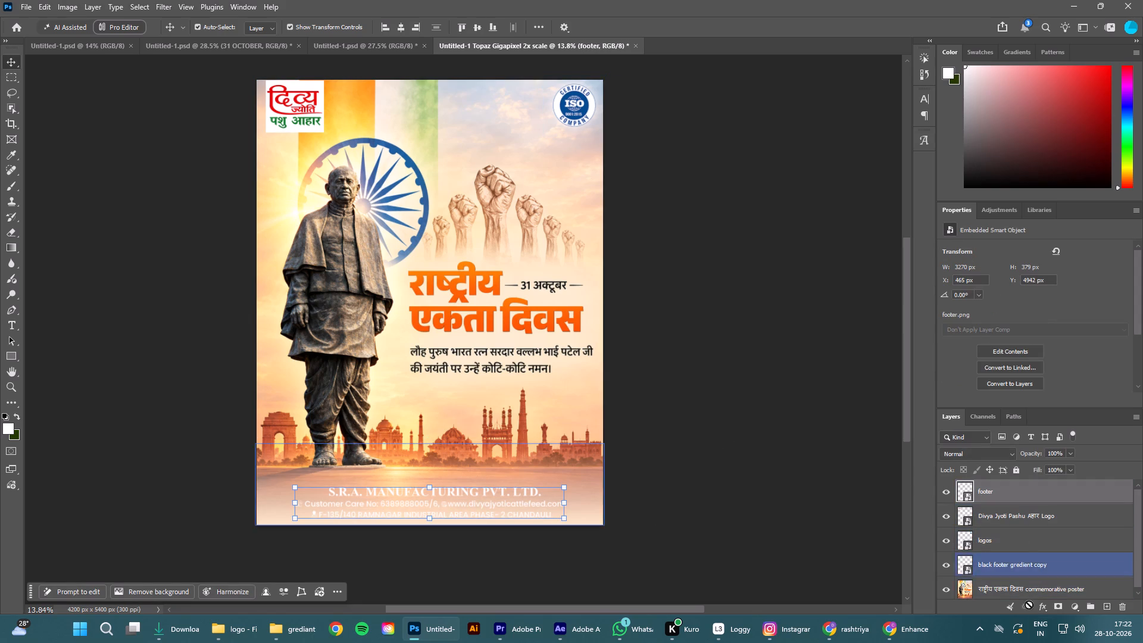
{"action": "left_click", "coordinate": [1044, 607]}
{"action": "left_click", "coordinate": [1076, 558]}
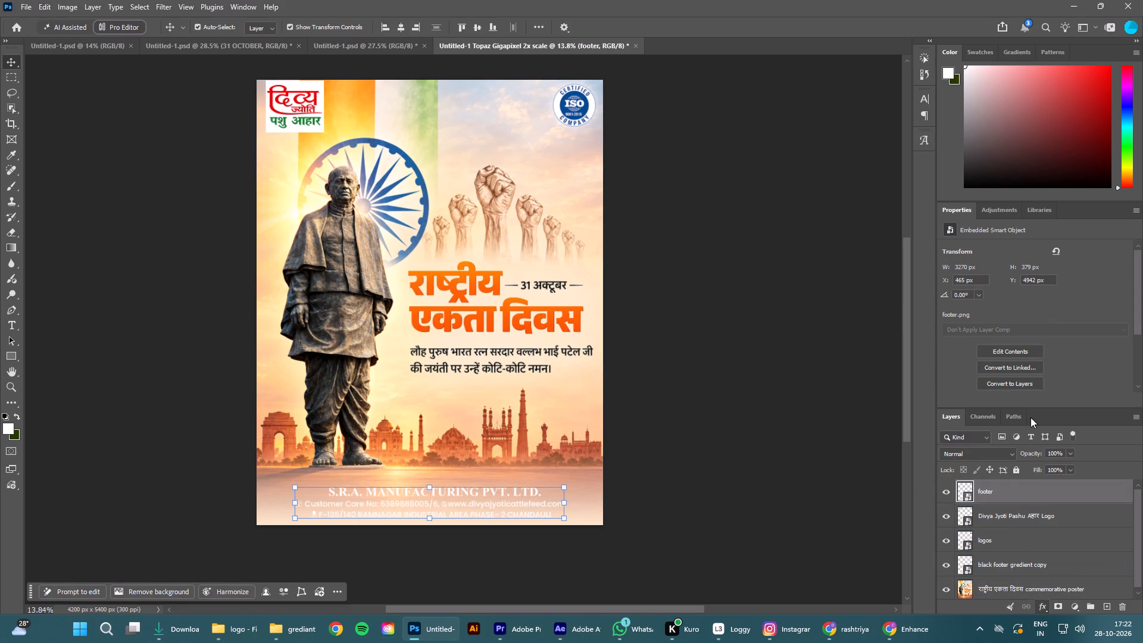
{"action": "left_click", "coordinate": [958, 276]}
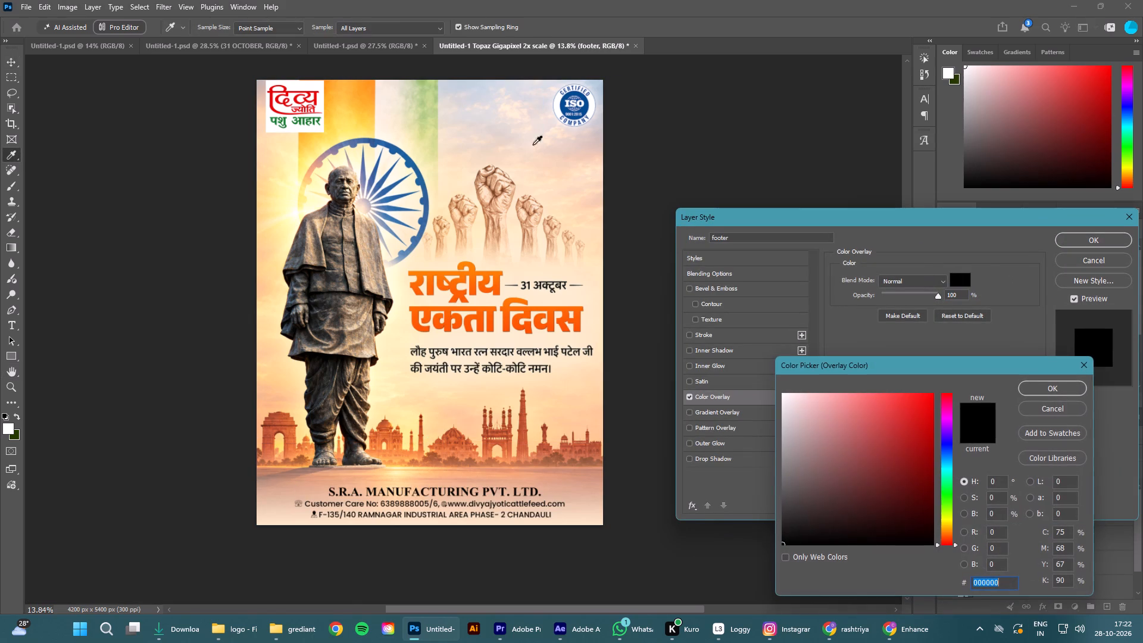
{"action": "left_click", "coordinate": [425, 196]}
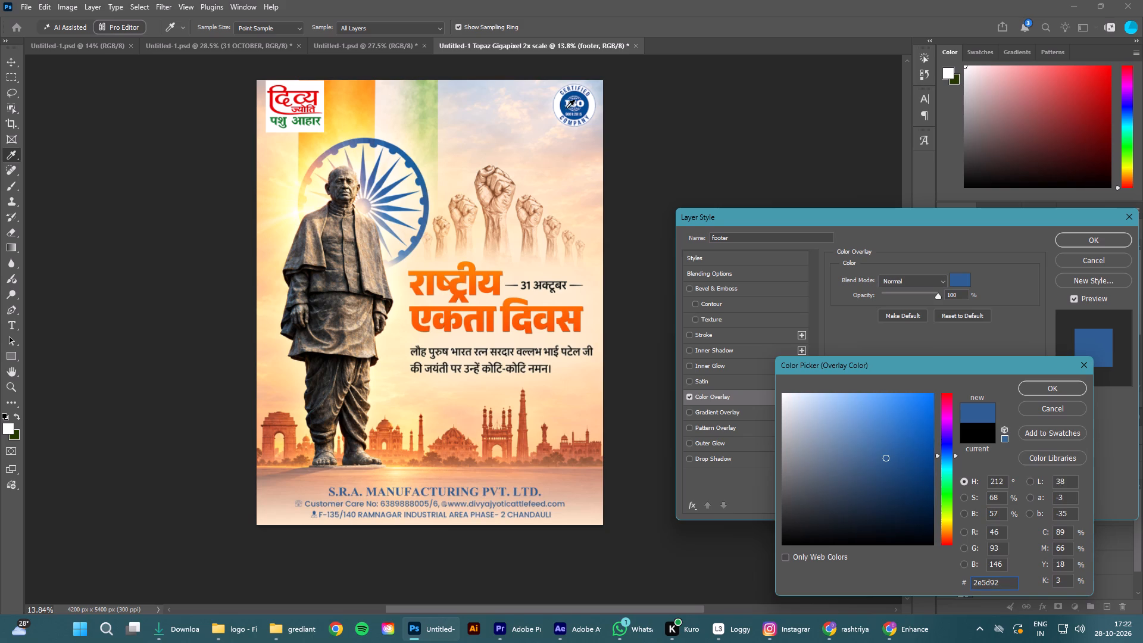
{"action": "left_click", "coordinate": [586, 105]}
{"action": "left_click", "coordinate": [1052, 390]}
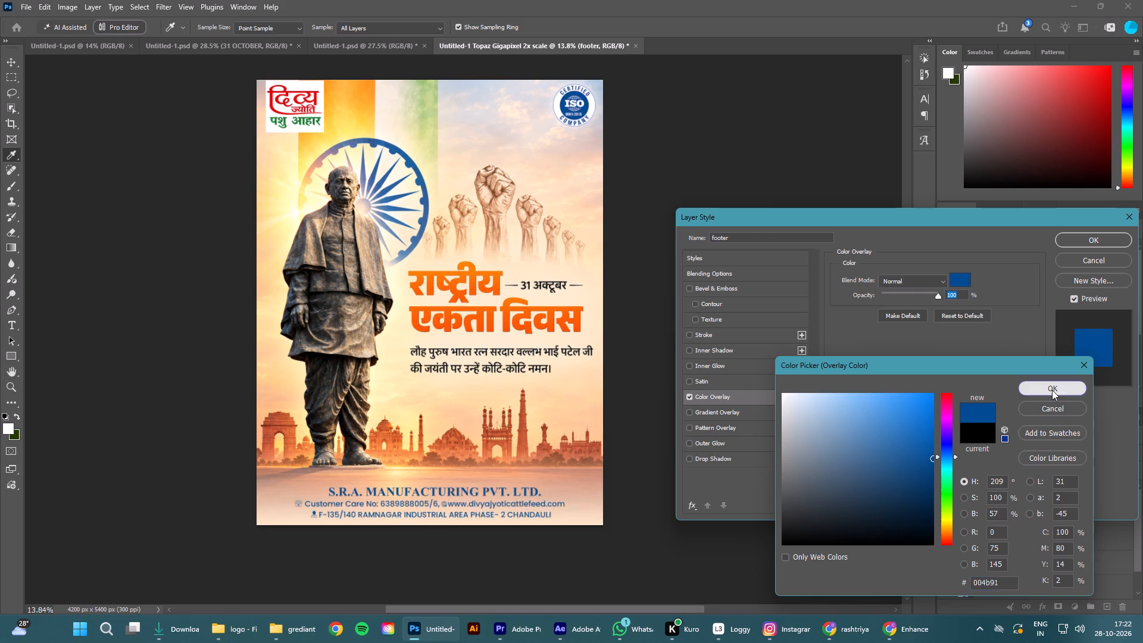
{"action": "left_click", "coordinate": [1080, 251]}
{"action": "left_click", "coordinate": [1087, 243]}
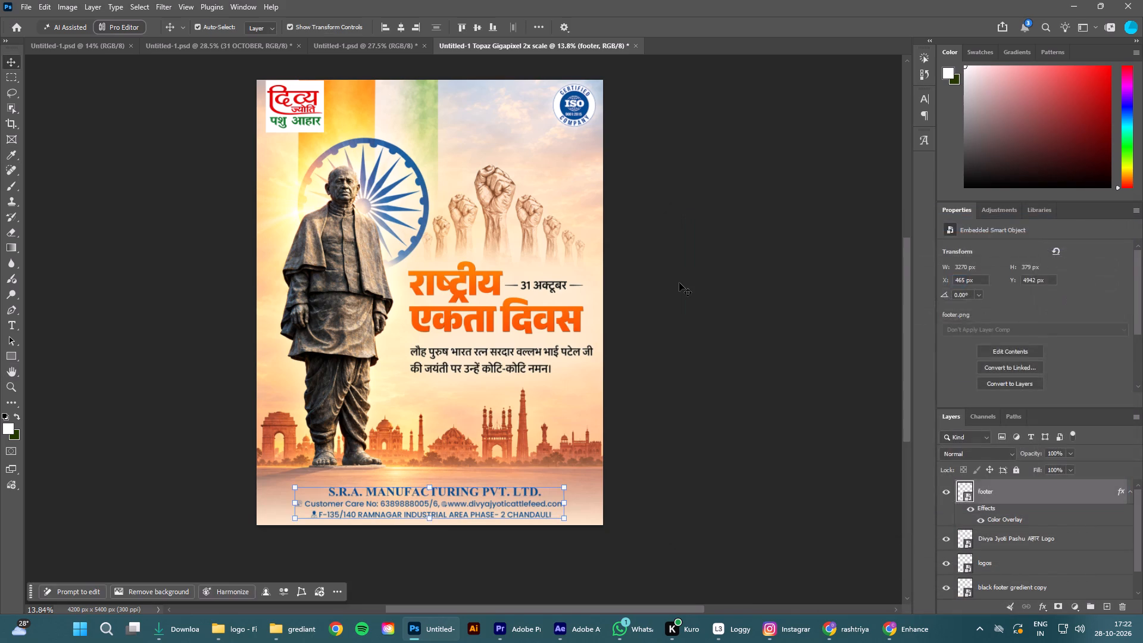
{"action": "left_click", "coordinate": [679, 283]}
Duplicate the black footer gredient copy layer and merge the two gradient layers into one.
{"action": "scroll", "coordinate": [1012, 579], "scroll_direction": "down", "scroll_amount": 4}
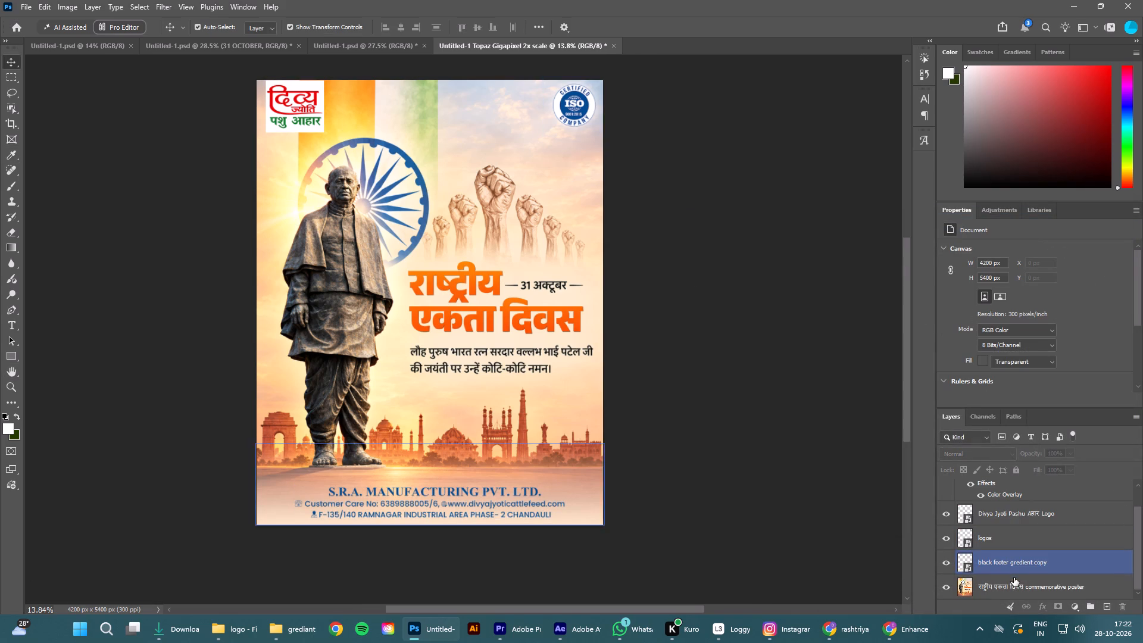
{"action": "scroll", "coordinate": [1014, 578], "scroll_direction": "down", "scroll_amount": 7}
{"action": "left_click", "coordinate": [1010, 568]}
{"action": "key", "text": "ctrl+j"}
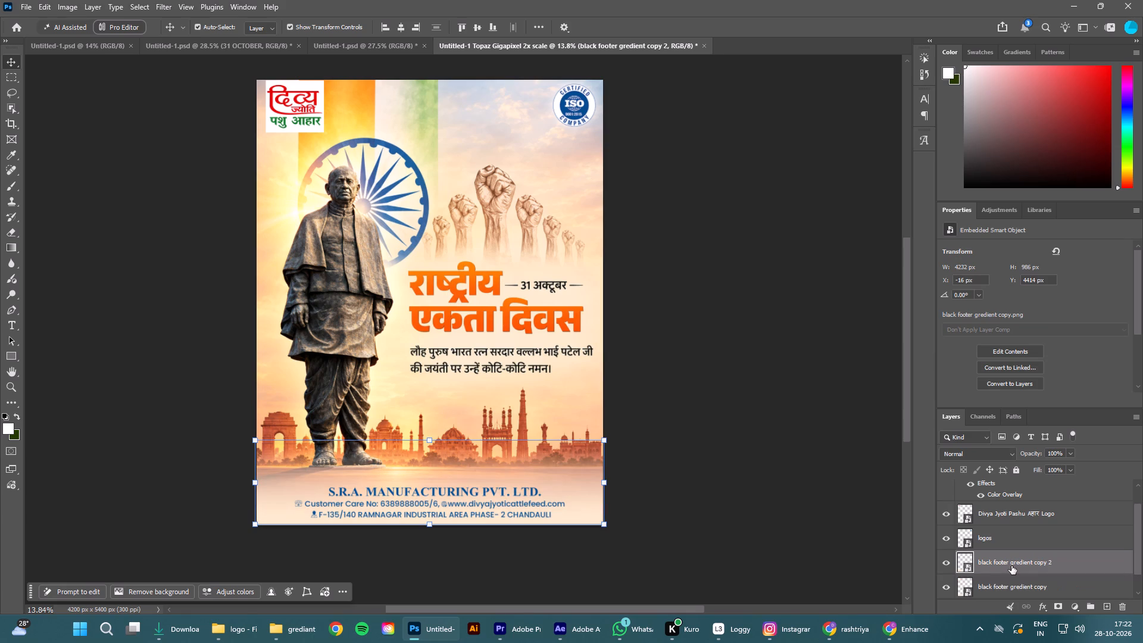
{"action": "left_click", "coordinate": [1008, 582]}
{"action": "left_click", "coordinate": [1012, 565], "text": "ctrl"}
{"action": "right_click", "coordinate": [1012, 565], "text": "ctrl"}
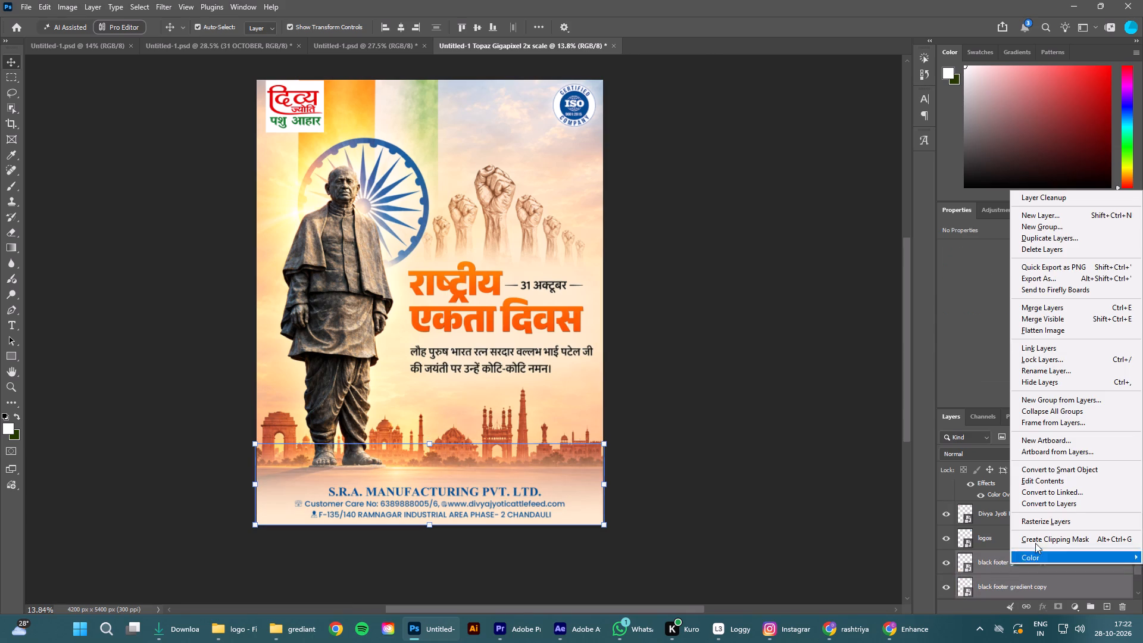
{"action": "left_click", "coordinate": [1041, 302]}
{"action": "left_click", "coordinate": [830, 363]}
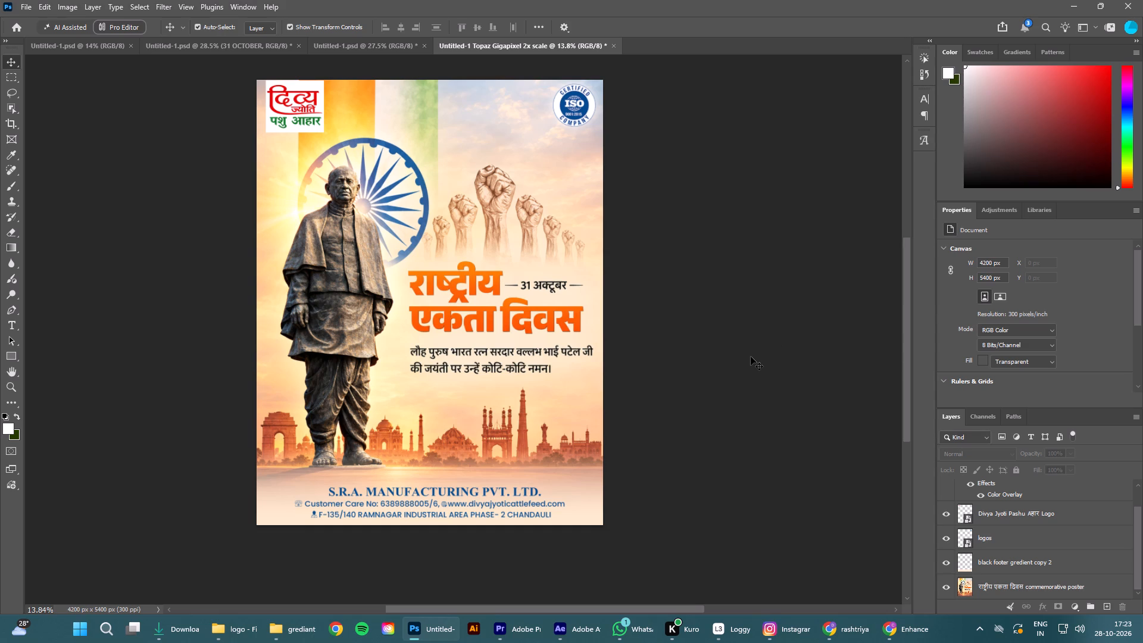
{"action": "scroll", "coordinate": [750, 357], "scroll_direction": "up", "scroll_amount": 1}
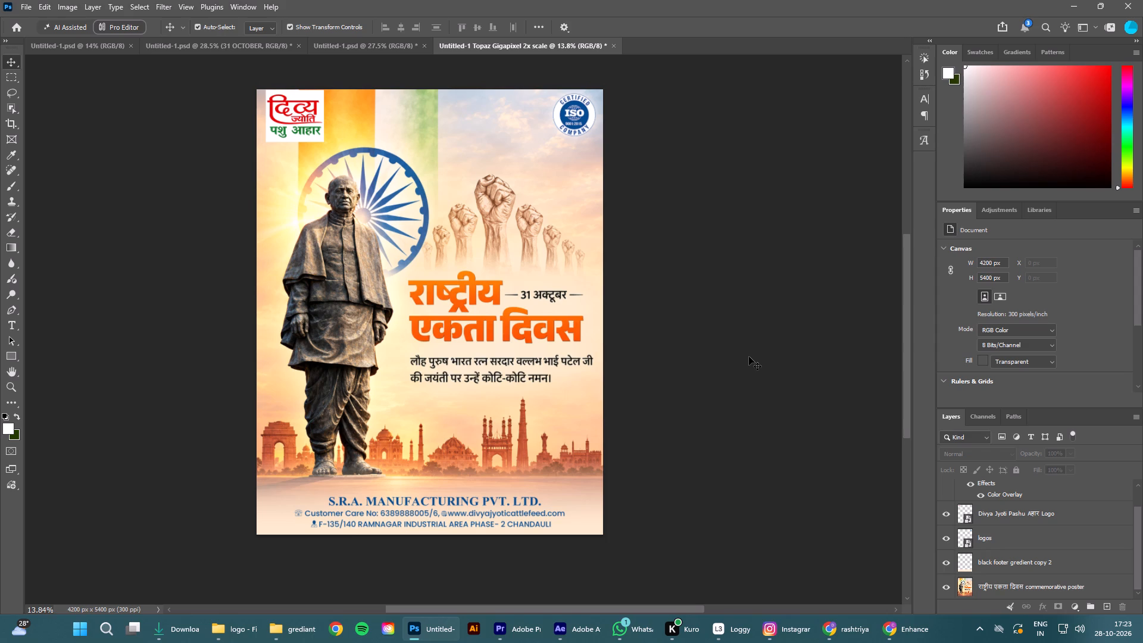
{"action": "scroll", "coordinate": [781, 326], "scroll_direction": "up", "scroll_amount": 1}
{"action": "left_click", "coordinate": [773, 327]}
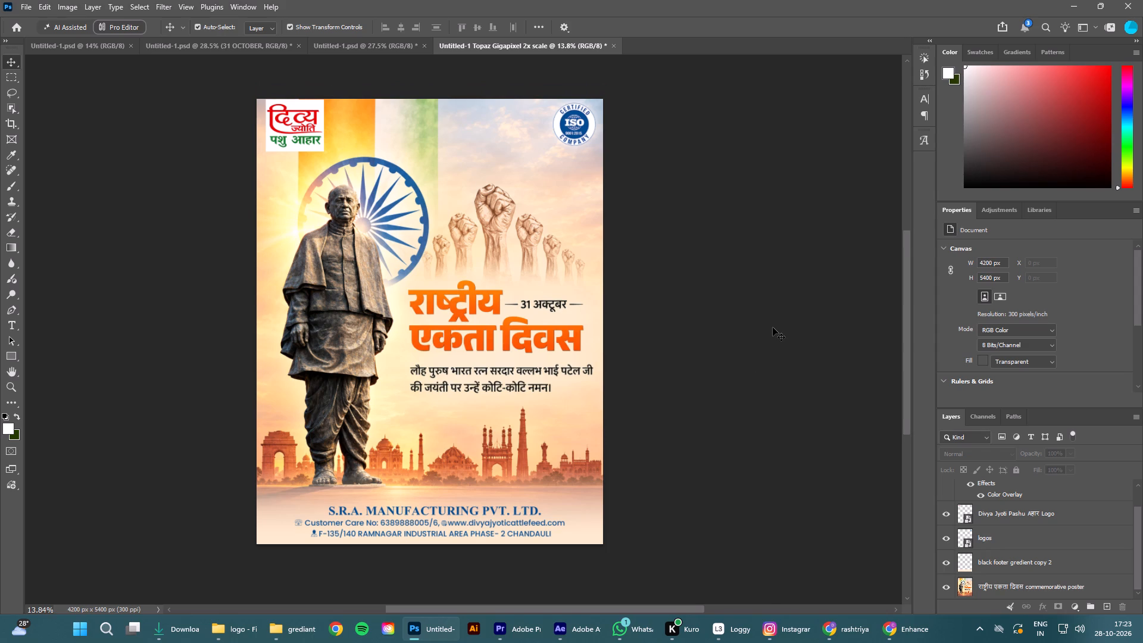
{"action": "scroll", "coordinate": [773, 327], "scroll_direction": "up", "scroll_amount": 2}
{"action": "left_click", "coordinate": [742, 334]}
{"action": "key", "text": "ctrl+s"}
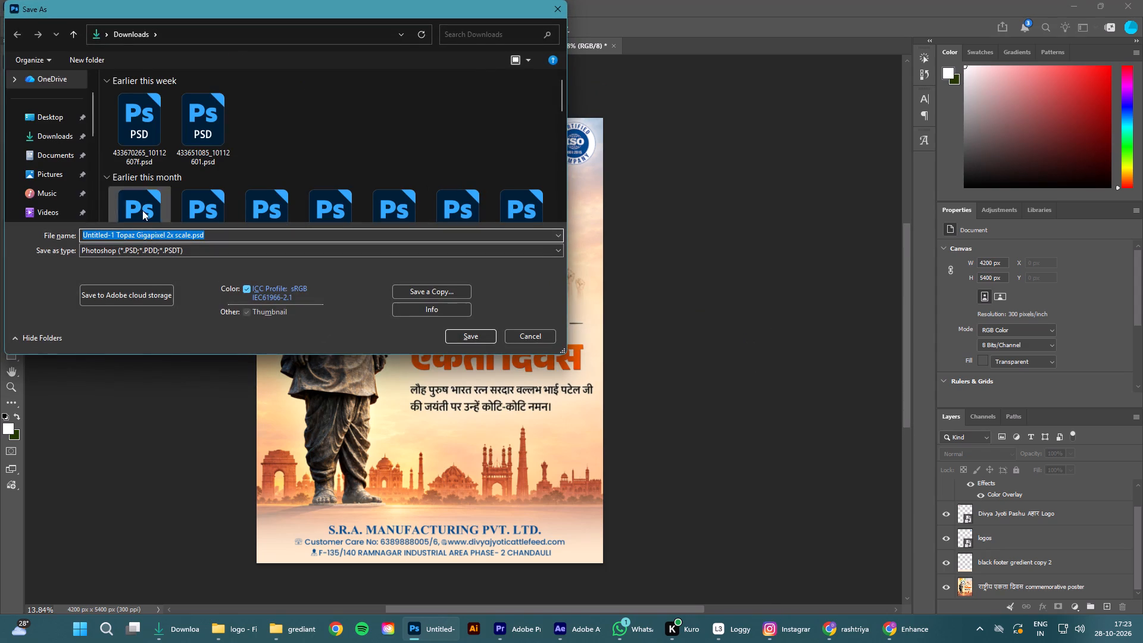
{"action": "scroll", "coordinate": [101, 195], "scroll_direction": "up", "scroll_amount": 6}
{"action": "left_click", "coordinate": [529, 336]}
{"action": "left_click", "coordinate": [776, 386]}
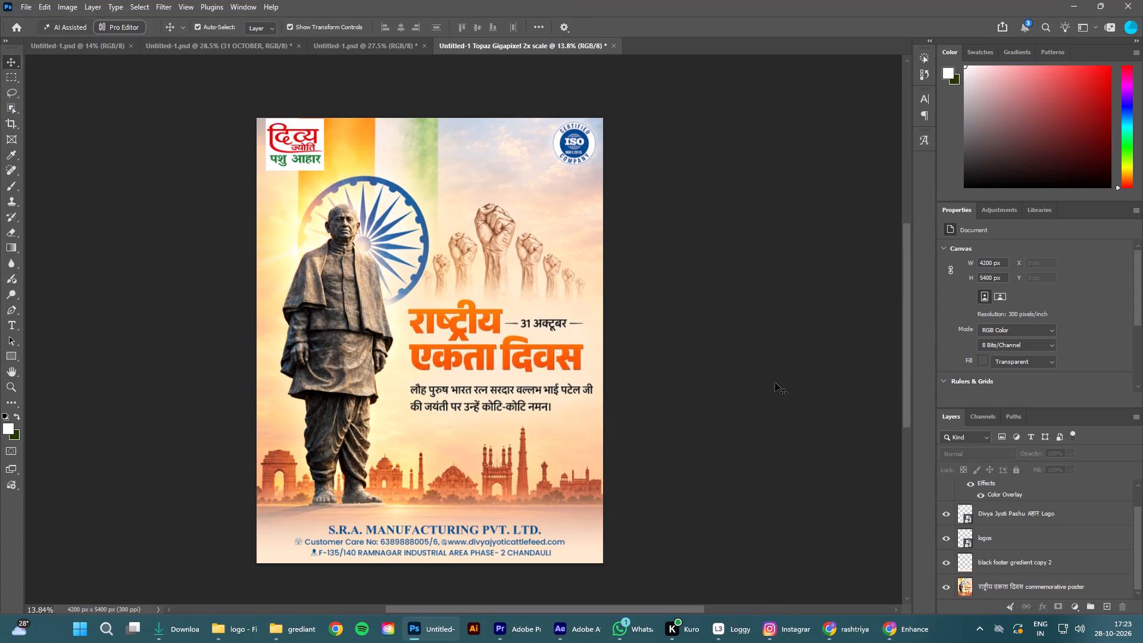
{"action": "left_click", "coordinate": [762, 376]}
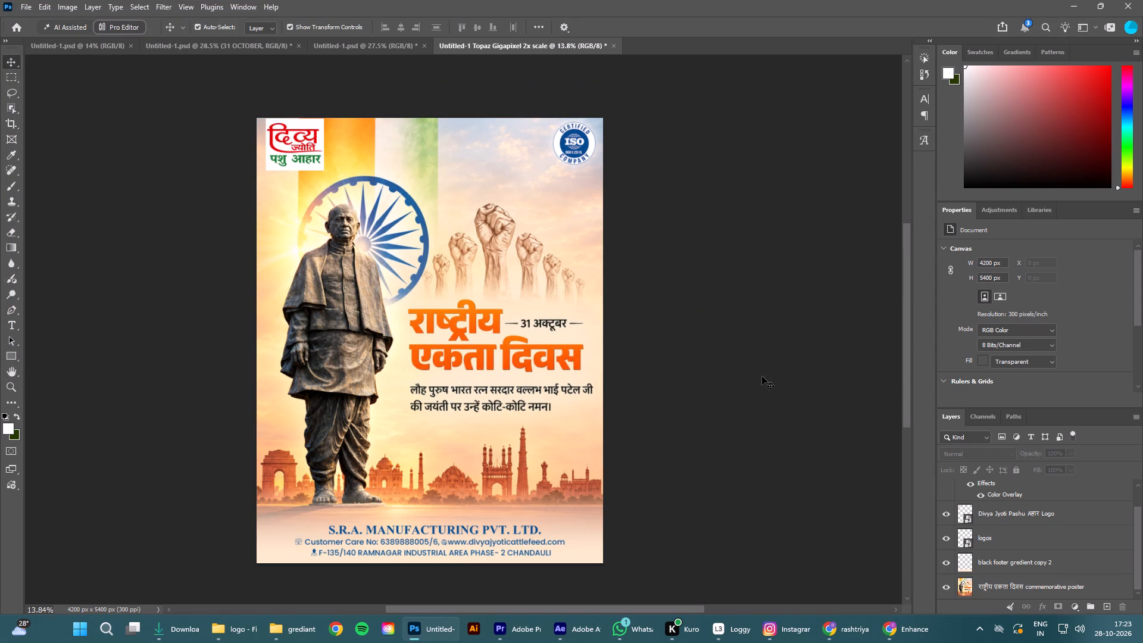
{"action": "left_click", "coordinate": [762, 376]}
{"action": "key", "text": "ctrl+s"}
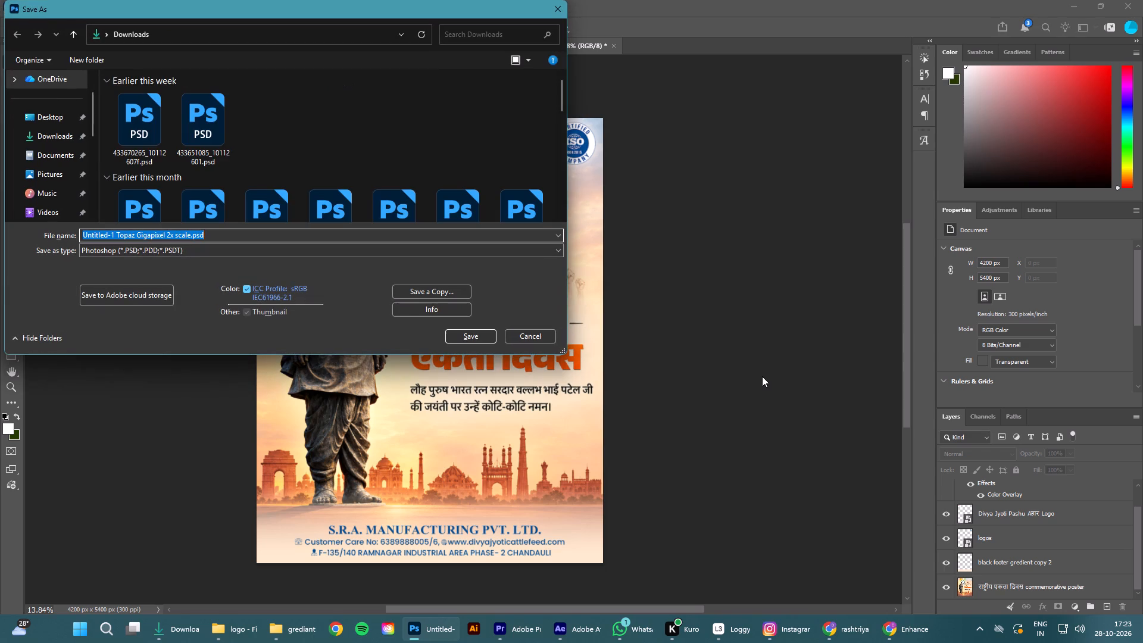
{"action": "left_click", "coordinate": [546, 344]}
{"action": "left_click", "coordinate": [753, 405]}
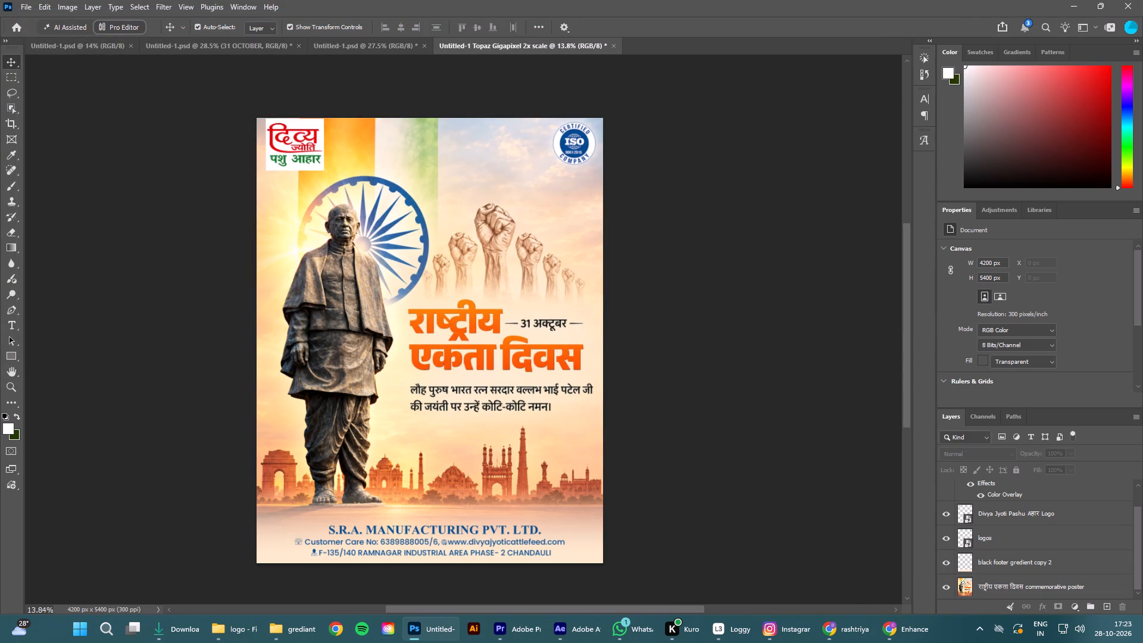
Set the document's canvas size to 2160 px wide and 2700 px high.
{"action": "left_click", "coordinate": [985, 264]}
{"action": "left_click_drag", "start_coordinate": [991, 262], "coordinate": [951, 265]}
{"action": "type", "text": "2160"}
{"action": "scroll", "coordinate": [947, 265], "scroll_direction": "up", "scroll_amount": 1}
{"action": "left_click_drag", "start_coordinate": [992, 279], "coordinate": [944, 283]}
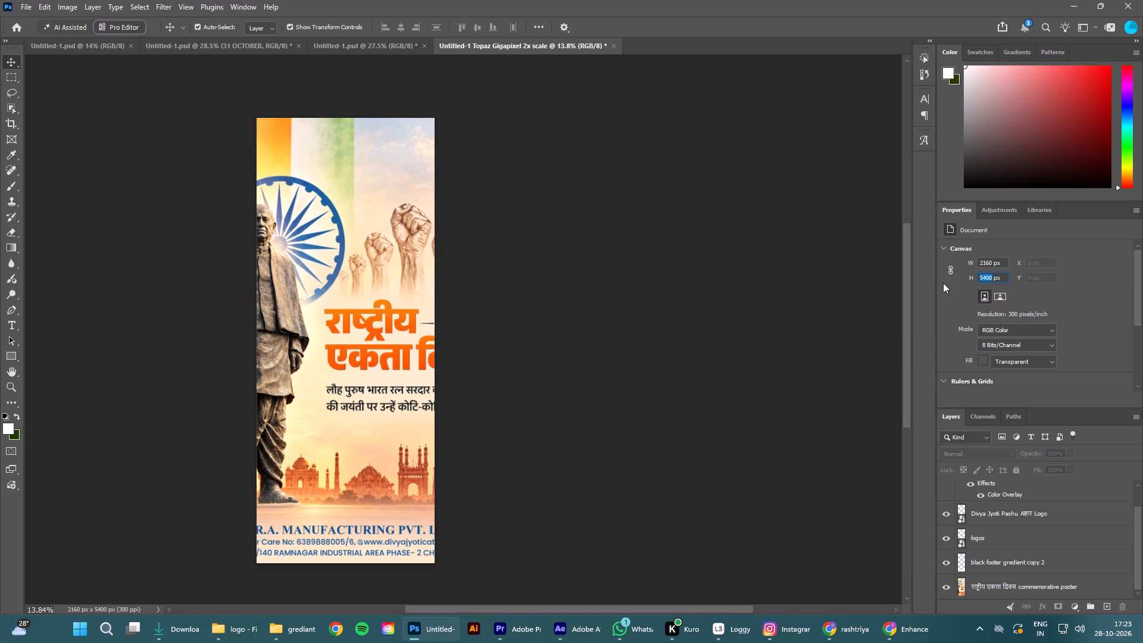
{"action": "type", "text": "2700"}
{"action": "key", "text": "Return"}
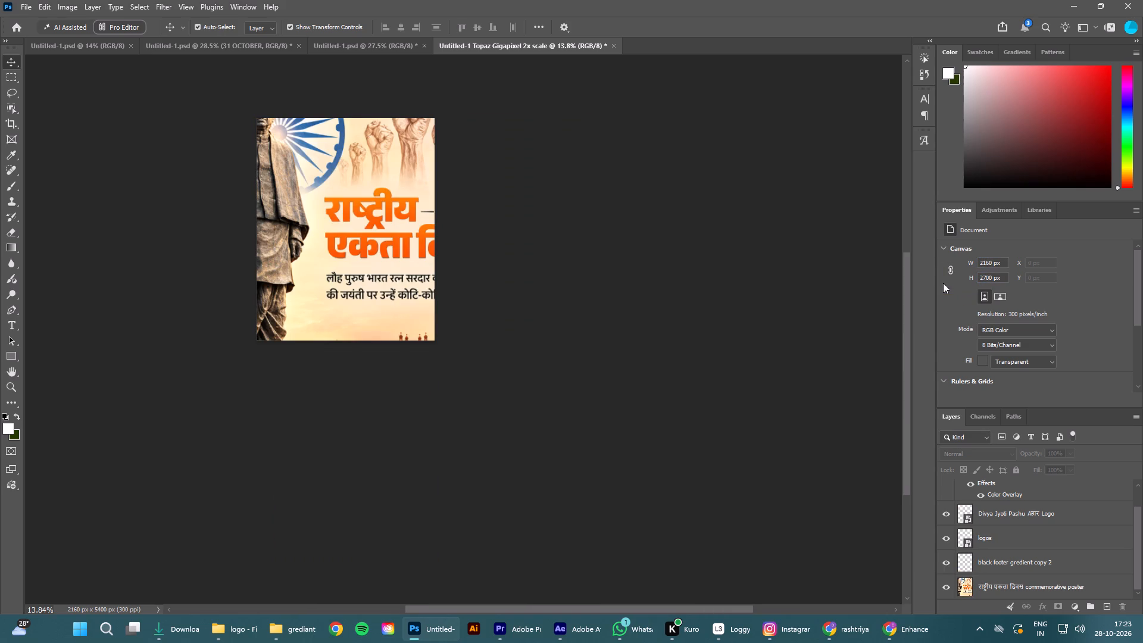
{"action": "left_click", "coordinate": [651, 265]}
Select all layers from the footer to the poster background and scale them down together to fit the canvas.
{"action": "scroll", "coordinate": [1009, 552], "scroll_direction": "down", "scroll_amount": 13}
{"action": "left_click", "coordinate": [995, 594]}
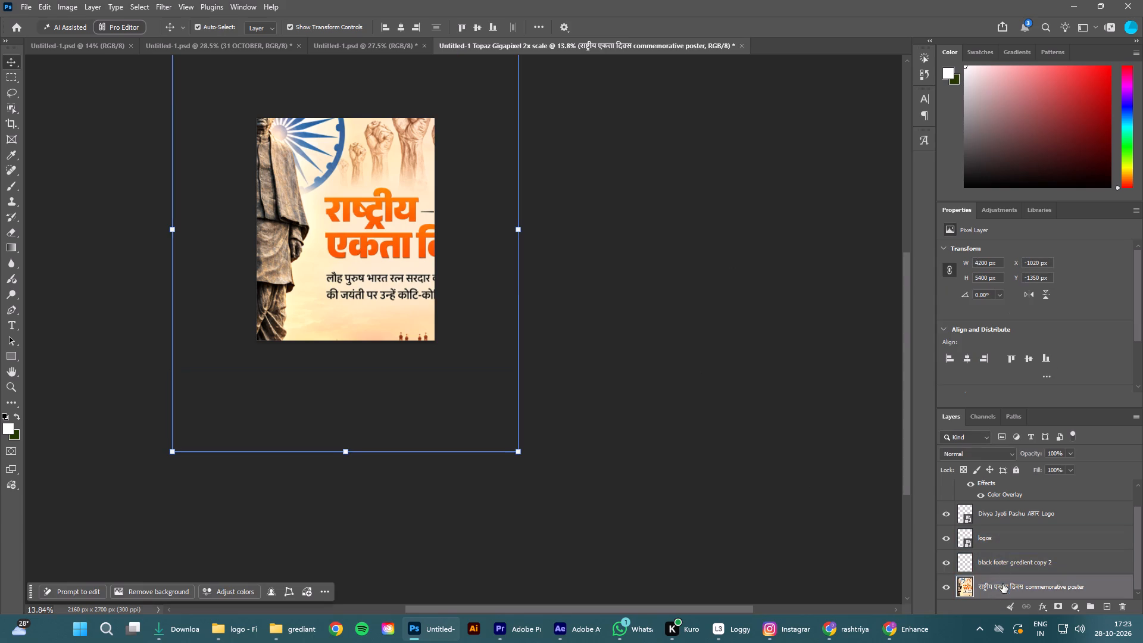
{"action": "scroll", "coordinate": [1005, 566], "scroll_direction": "up", "scroll_amount": 12}
{"action": "left_click", "coordinate": [998, 498], "text": "shift"}
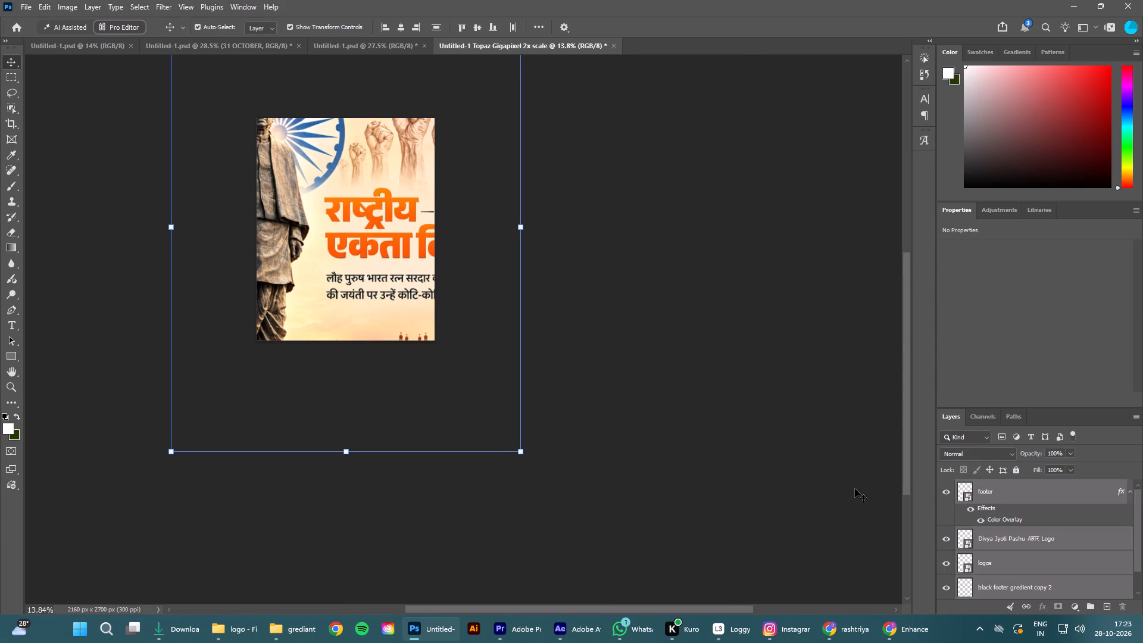
{"action": "left_click_drag", "start_coordinate": [348, 452], "coordinate": [354, 427], "text": "alt"}
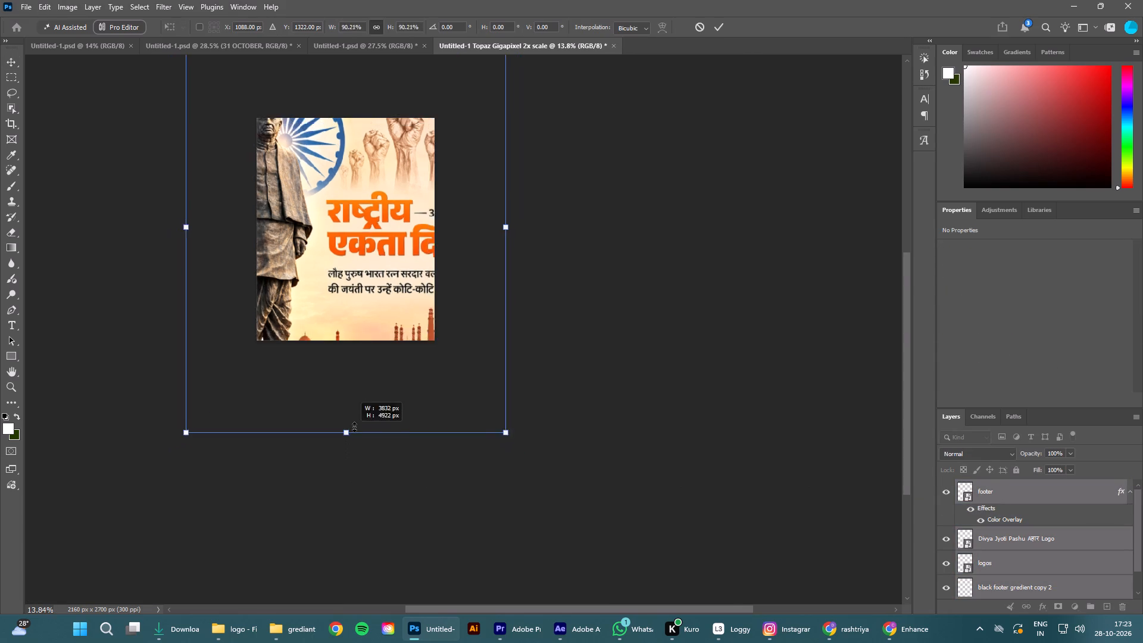
{"action": "left_click_drag", "start_coordinate": [354, 427], "coordinate": [347, 338], "text": "alt"}
{"action": "left_click", "coordinate": [717, 26]}
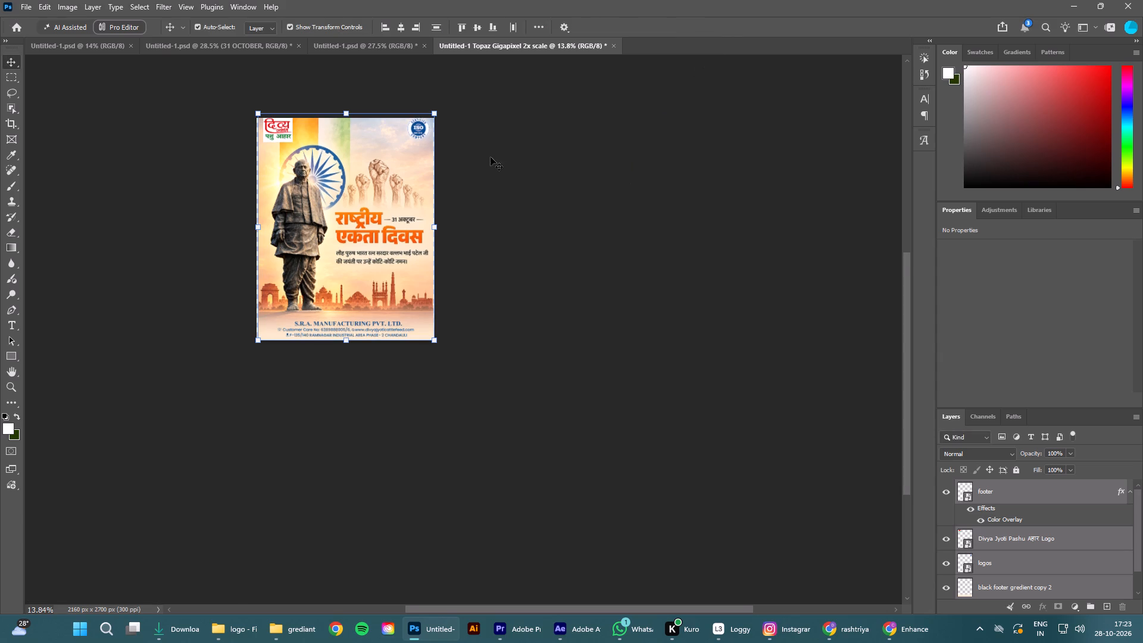
Scale all poster layers up together to about 103.74% so they cover the full width of the canvas.
{"action": "scroll", "coordinate": [423, 235], "scroll_direction": "up", "scroll_amount": 6, "text": "alt"}
{"action": "left_click_drag", "start_coordinate": [524, 605], "coordinate": [462, 586]}
{"action": "scroll", "coordinate": [487, 501], "scroll_direction": "up", "scroll_amount": 2}
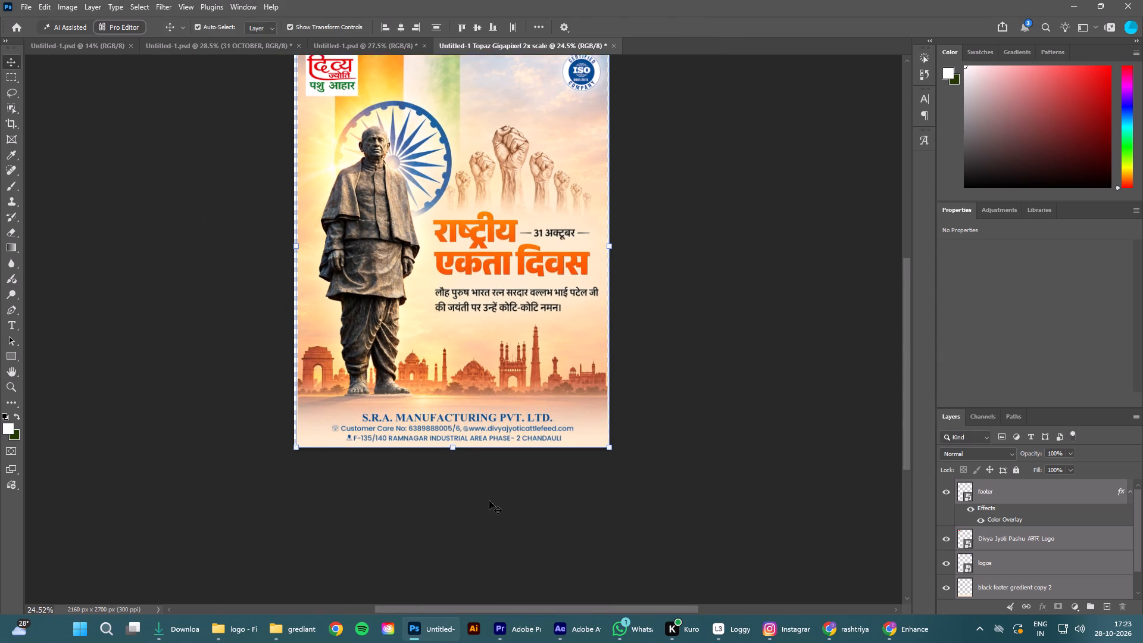
{"action": "scroll", "coordinate": [489, 501], "scroll_direction": "up", "scroll_amount": 7}
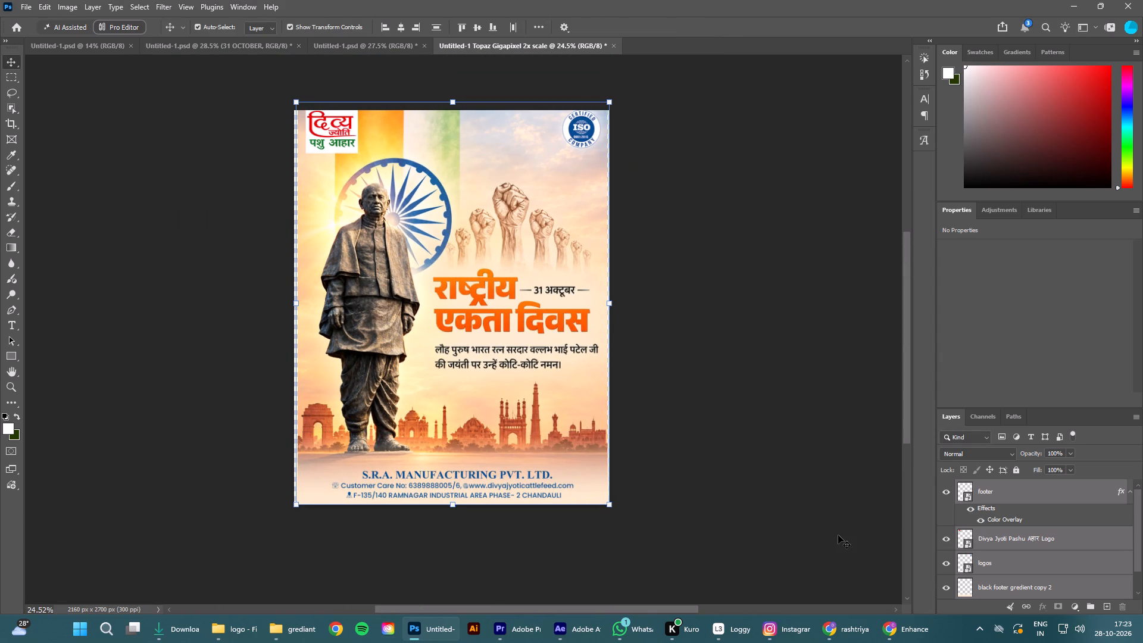
{"action": "left_click_drag", "start_coordinate": [296, 301], "coordinate": [291, 304]}
{"action": "left_click", "coordinate": [607, 303]}
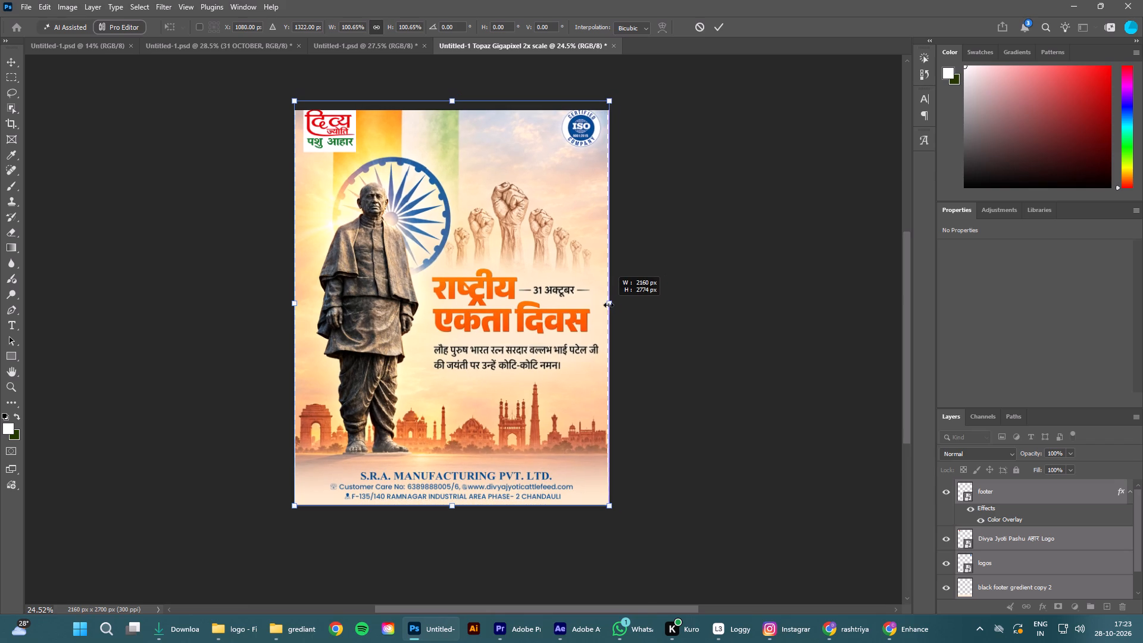
{"action": "left_click", "coordinate": [296, 302]}
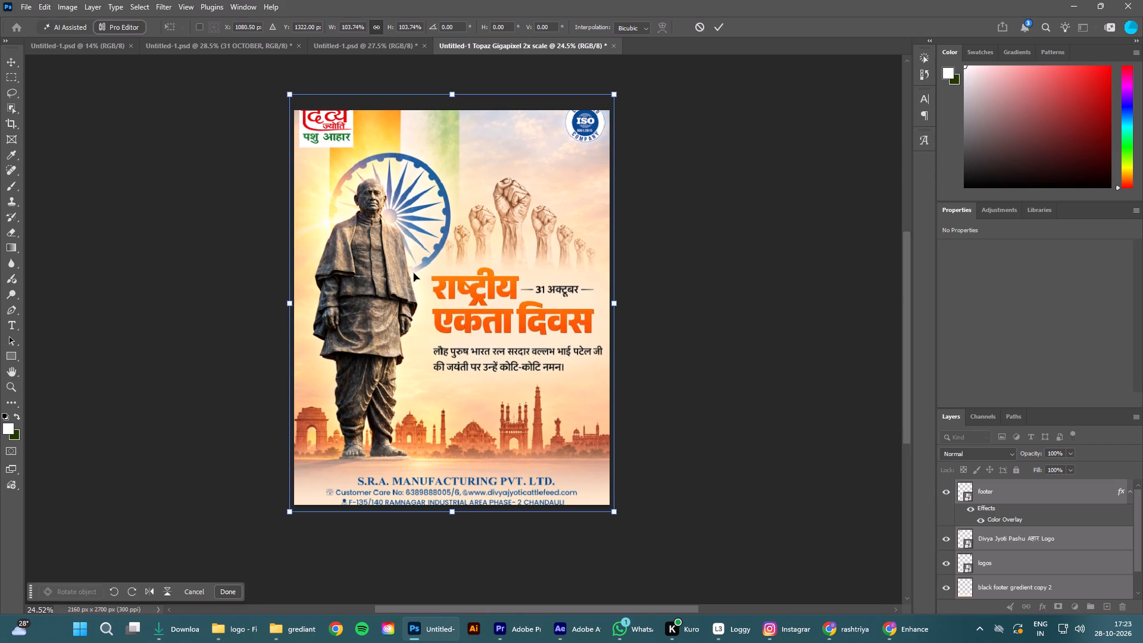
{"action": "left_click", "coordinate": [718, 29]}
{"action": "left_click", "coordinate": [811, 432]}
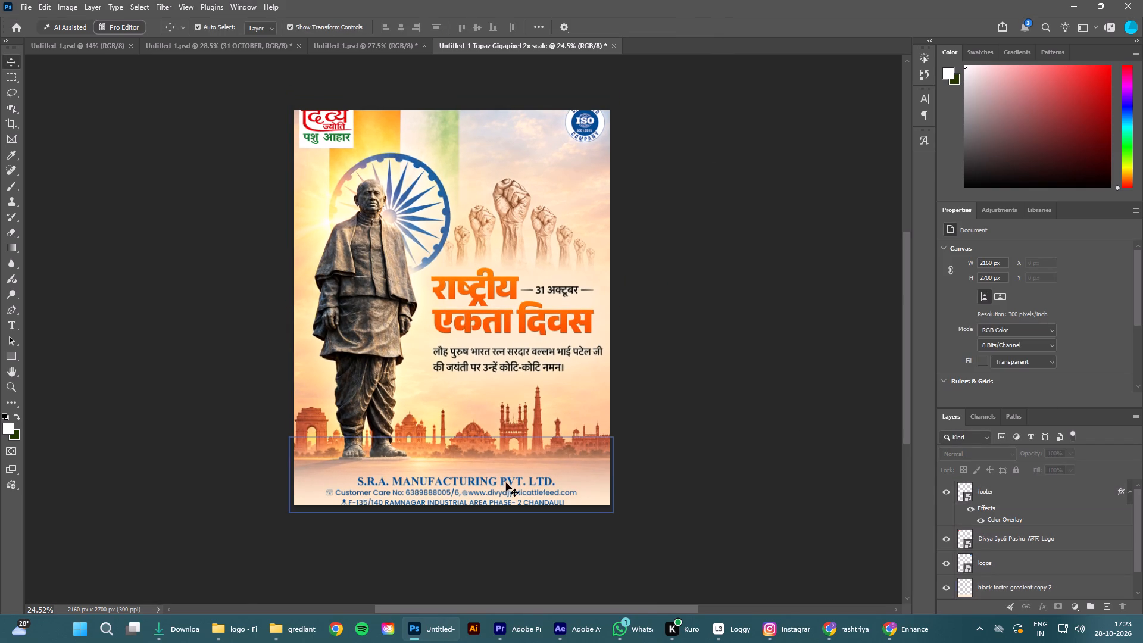
Centre the black footer gredient copy 2 layer horizontally on the canvas.
{"action": "left_click", "coordinate": [498, 479]}
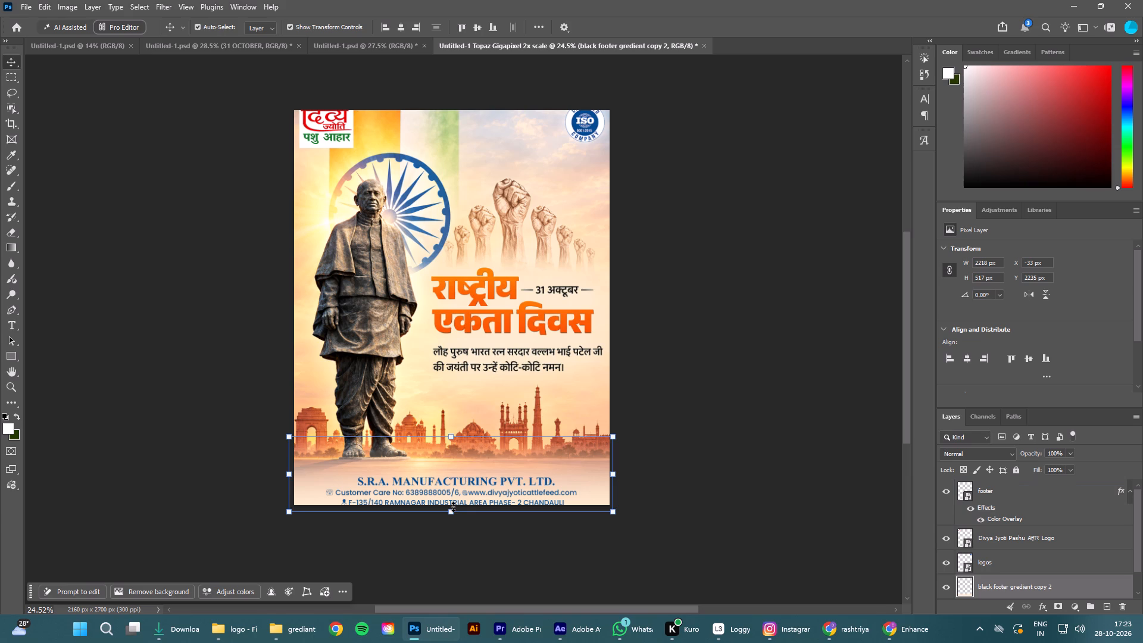
{"action": "left_click", "coordinate": [402, 26]}
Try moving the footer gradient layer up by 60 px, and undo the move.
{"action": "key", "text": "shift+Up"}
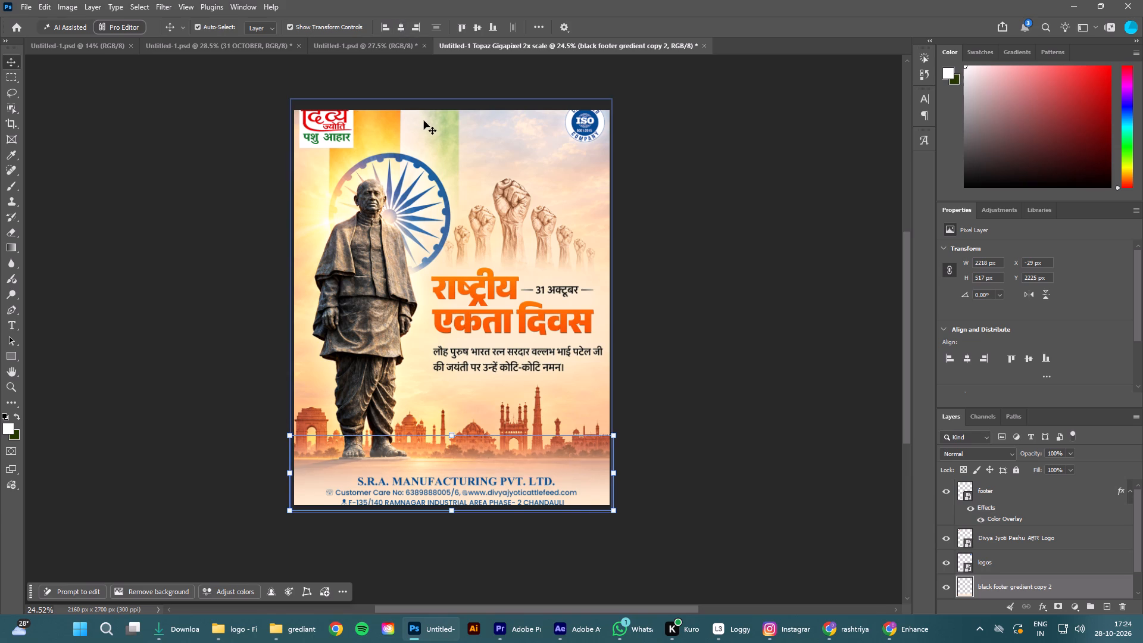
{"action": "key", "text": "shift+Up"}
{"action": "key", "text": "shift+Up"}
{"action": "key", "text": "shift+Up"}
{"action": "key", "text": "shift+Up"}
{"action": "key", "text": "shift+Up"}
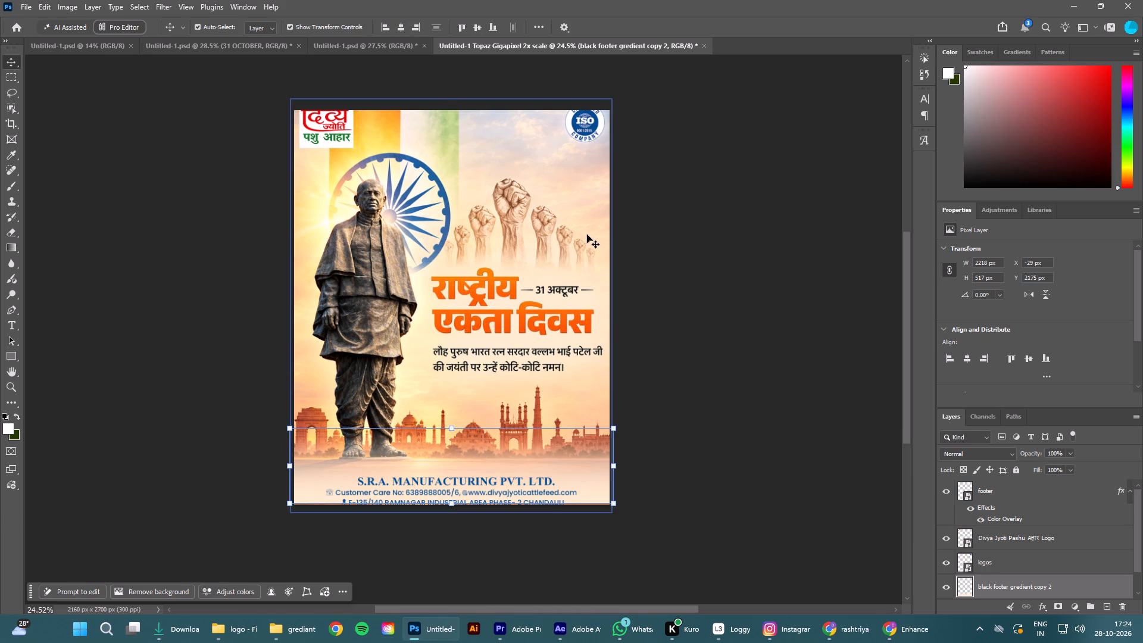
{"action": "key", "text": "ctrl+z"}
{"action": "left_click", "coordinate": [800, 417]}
Raise the footer text layer to about Y 2484 px and centre it horizontally at about X 223 px.
{"action": "left_click", "coordinate": [491, 482]}
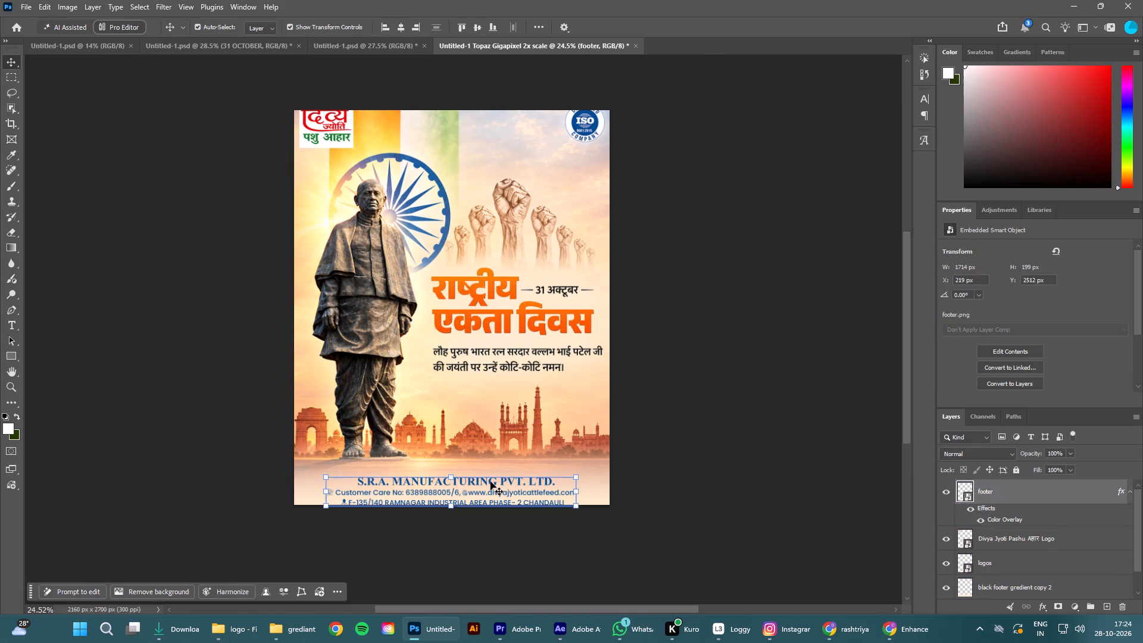
{"action": "key", "text": "shift+Up"}
{"action": "key", "text": "shift+Up"}
{"action": "key", "text": "shift+Up"}
{"action": "key", "text": "shift+Up"}
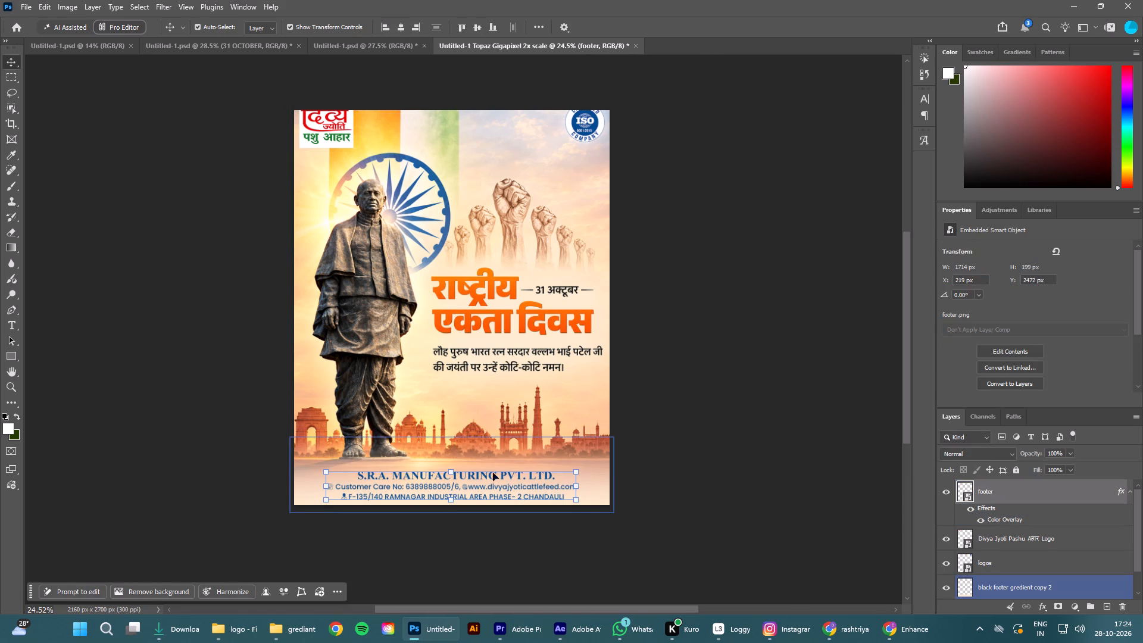
{"action": "left_click", "coordinate": [404, 27]}
{"action": "key", "text": "Down"}
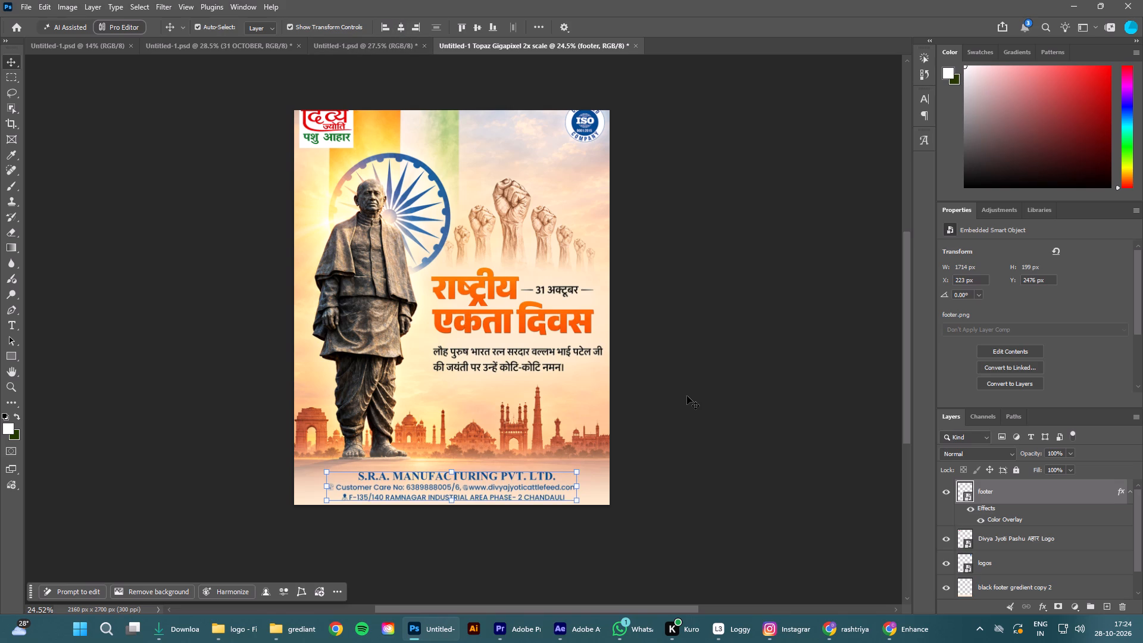
{"action": "key", "text": "Down"}
{"action": "key", "text": "Down"}
{"action": "left_click", "coordinate": [708, 416]}
Move the Divya Jyoti logo down to the poster's top edge, at about X 38 px and Y 0 px.
{"action": "left_click", "coordinate": [333, 128]}
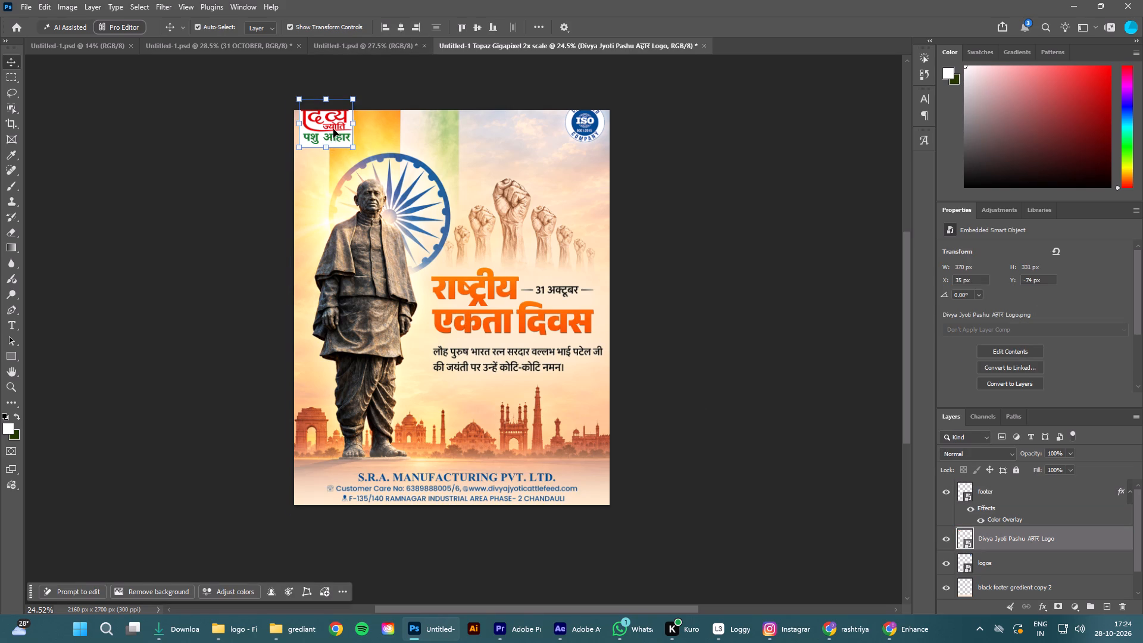
{"action": "left_click_drag", "start_coordinate": [333, 129], "coordinate": [335, 141]}
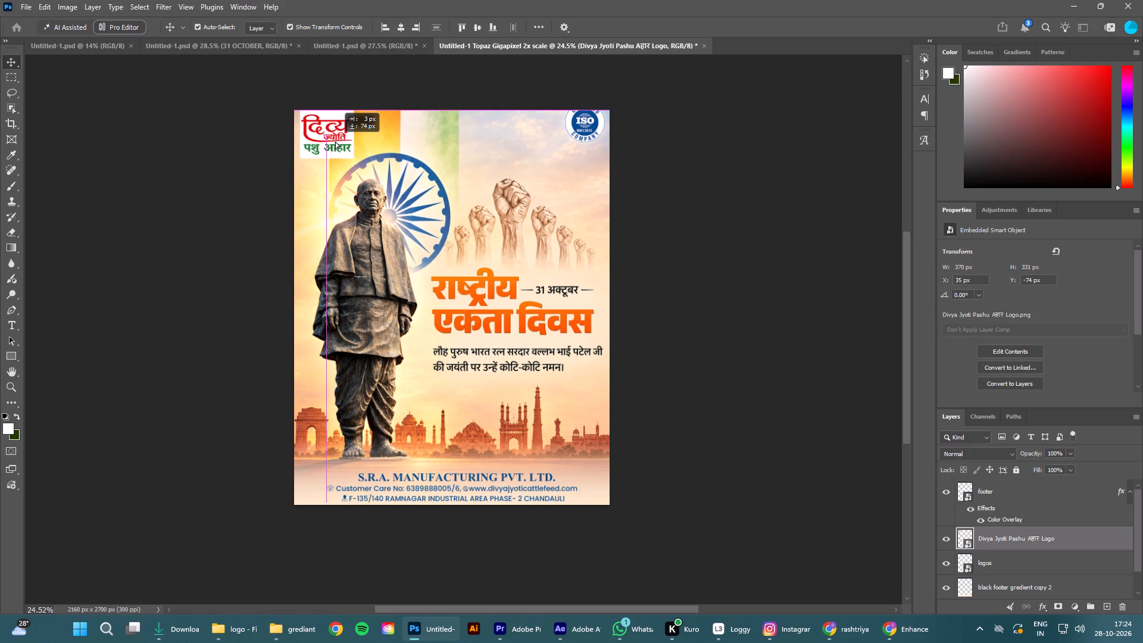
{"action": "left_click_drag", "start_coordinate": [335, 141], "coordinate": [336, 140]}
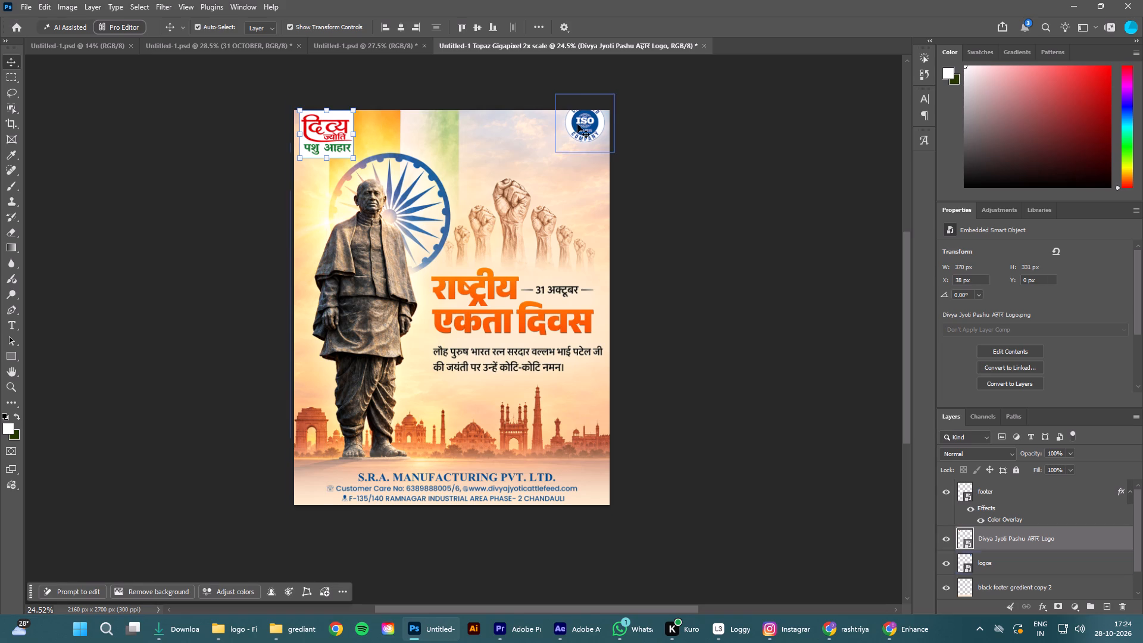
Move the ISO logo down fully inside the poster's top corner, at about X 1789 px and Y -26 px.
{"action": "left_click", "coordinate": [582, 124]}
{"action": "left_click_drag", "start_coordinate": [582, 121], "coordinate": [580, 136]}
{"action": "key", "text": "shift+Up"}
{"action": "key", "text": "shift+Up"}
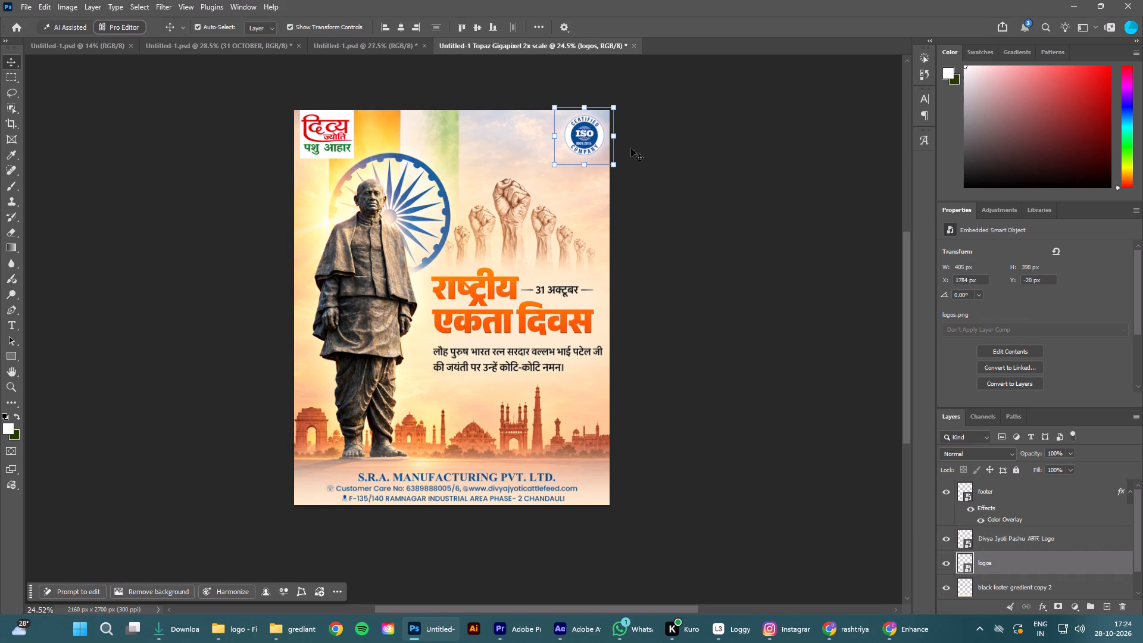
{"action": "key", "text": "shift+Right"}
{"action": "key", "text": "shift+Up"}
{"action": "key", "text": "Left"}
{"action": "key", "text": "Down"}
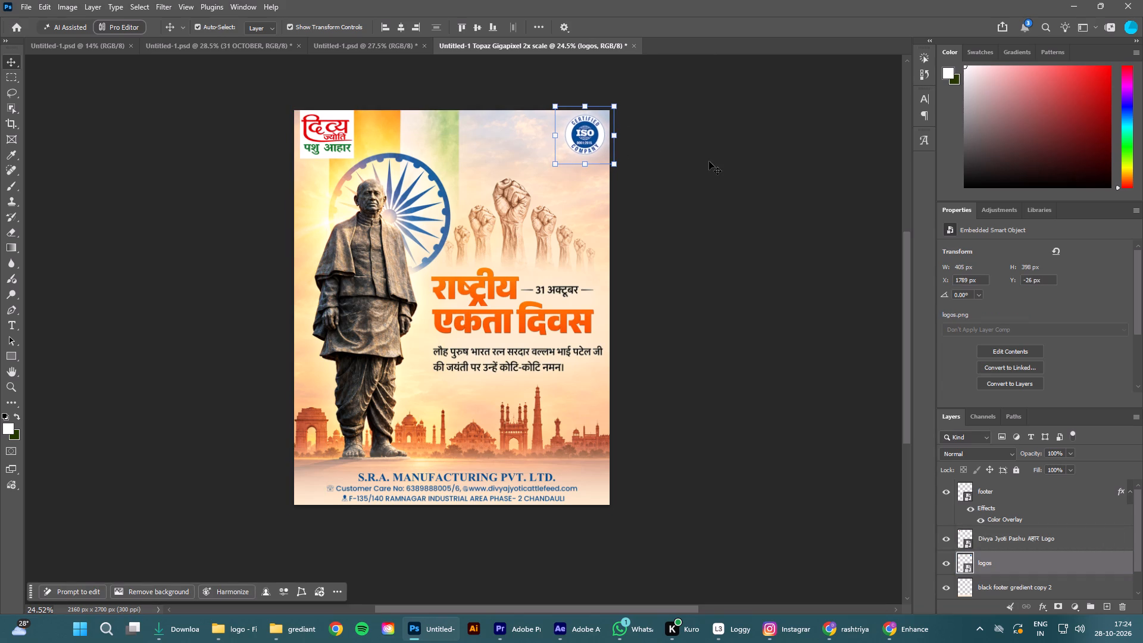
{"action": "left_click", "coordinate": [709, 161]}
Scale the Divya Jyoti logo down to about 354 x 317 px and nudge it into place near X 37 px at the poster's top edge.
{"action": "left_click", "coordinate": [329, 145]}
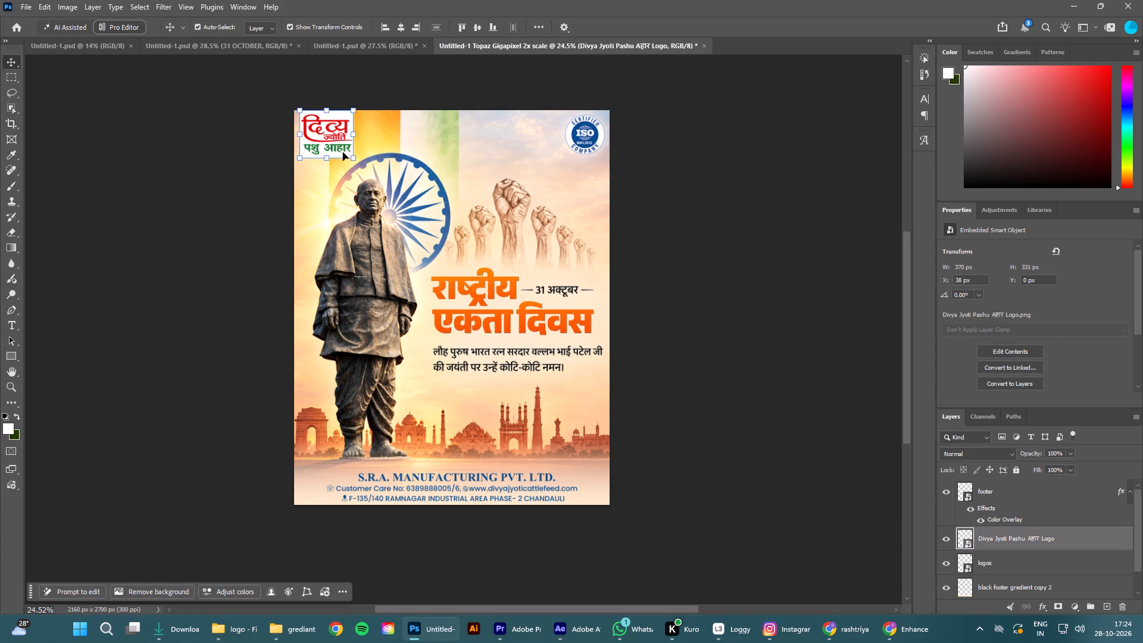
{"action": "left_click", "coordinate": [352, 158]}
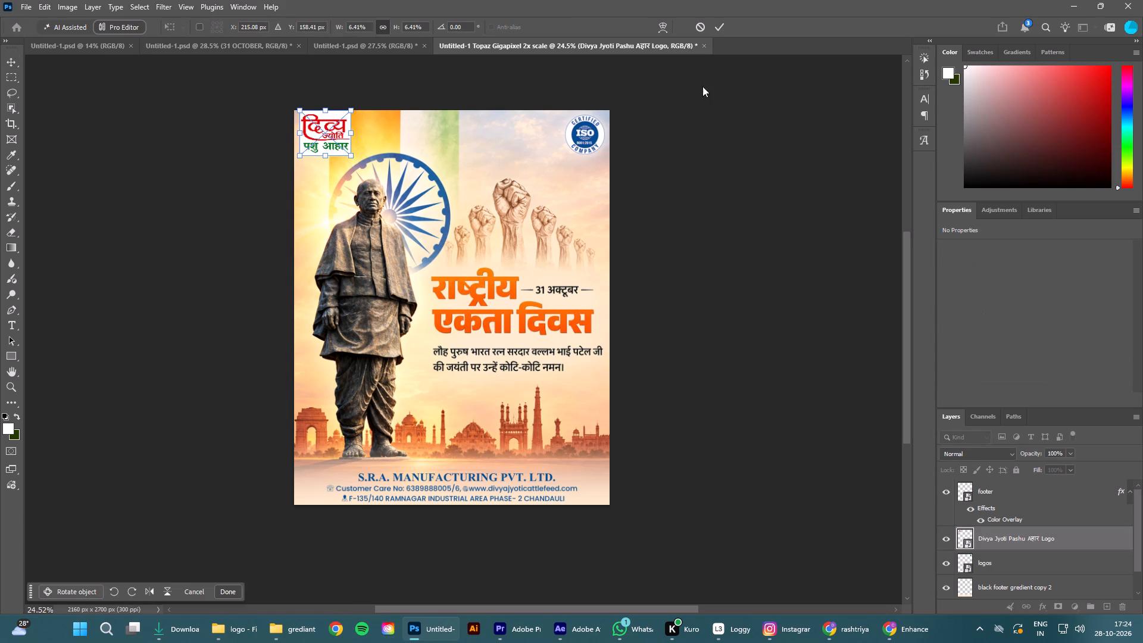
{"action": "left_click", "coordinate": [714, 21]}
{"action": "left_click", "coordinate": [758, 161]}
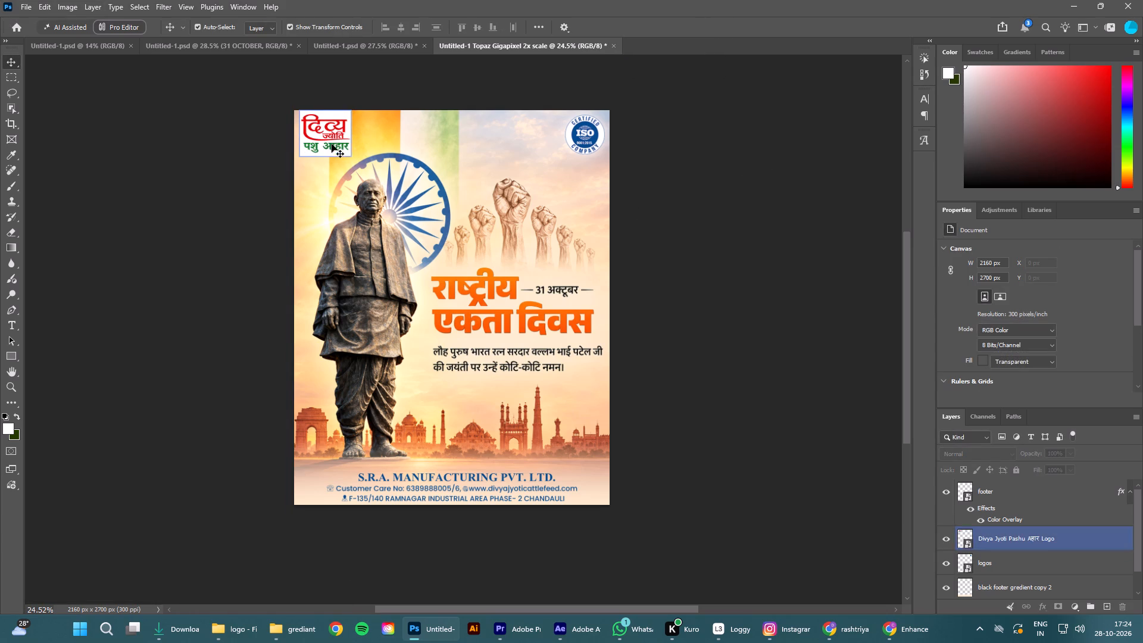
{"action": "left_click", "coordinate": [332, 141]}
{"action": "key", "text": "Down"}
{"action": "key", "text": "Down"}
{"action": "key", "text": "Left"}
{"action": "key", "text": "Up"}
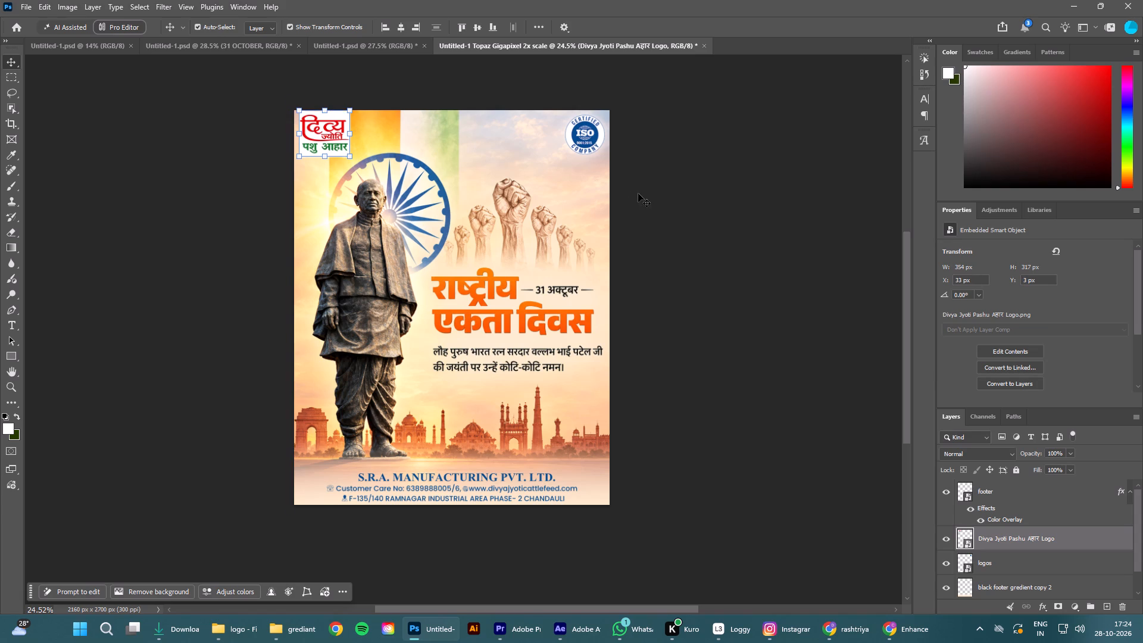
{"action": "key", "text": "Right"}
{"action": "left_click", "coordinate": [685, 205]}
{"action": "left_click", "coordinate": [332, 137]}
{"action": "key", "text": "Up"}
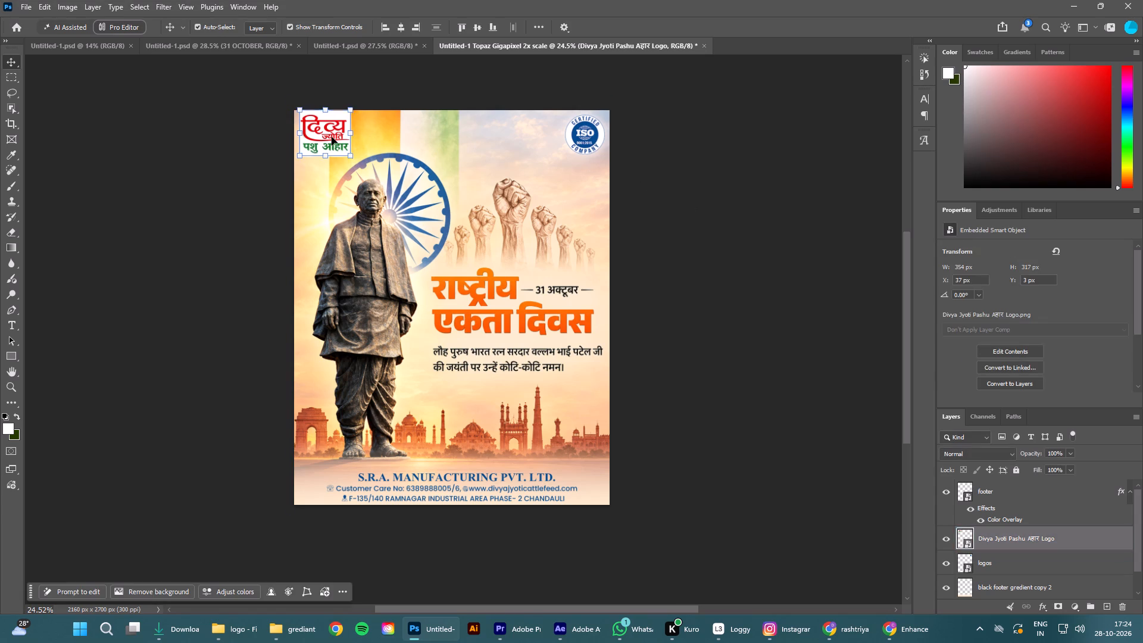
{"action": "left_click", "coordinate": [748, 144]}
Nudge the ISO logo slightly up to about Y -31 px.
{"action": "left_click", "coordinate": [580, 133]}
{"action": "key", "text": "Up"}
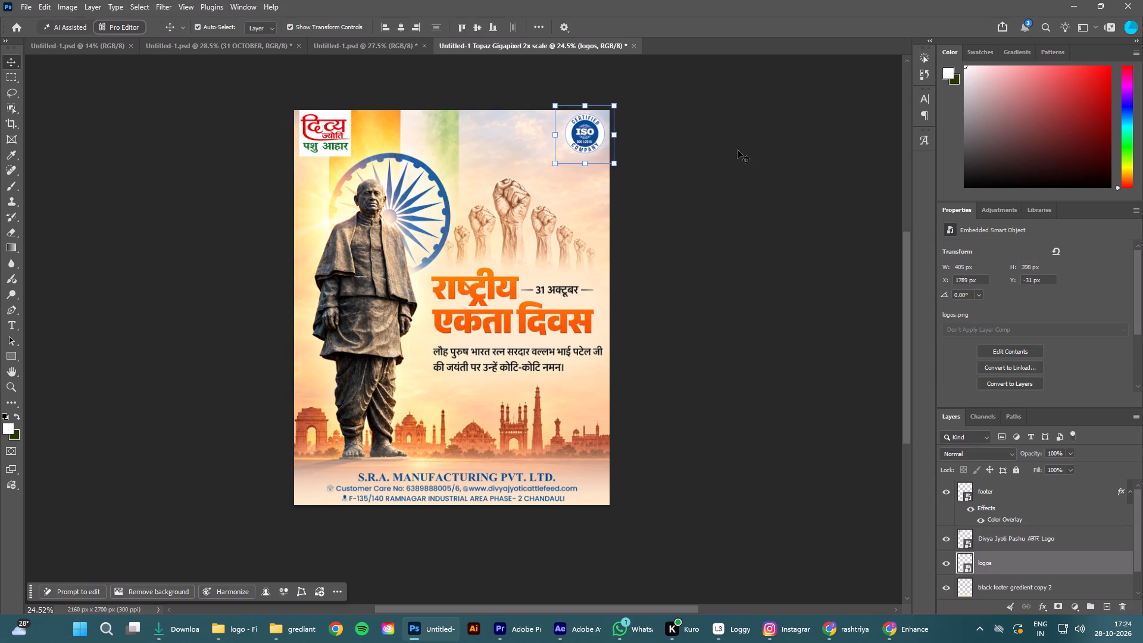
{"action": "left_click", "coordinate": [738, 150]}
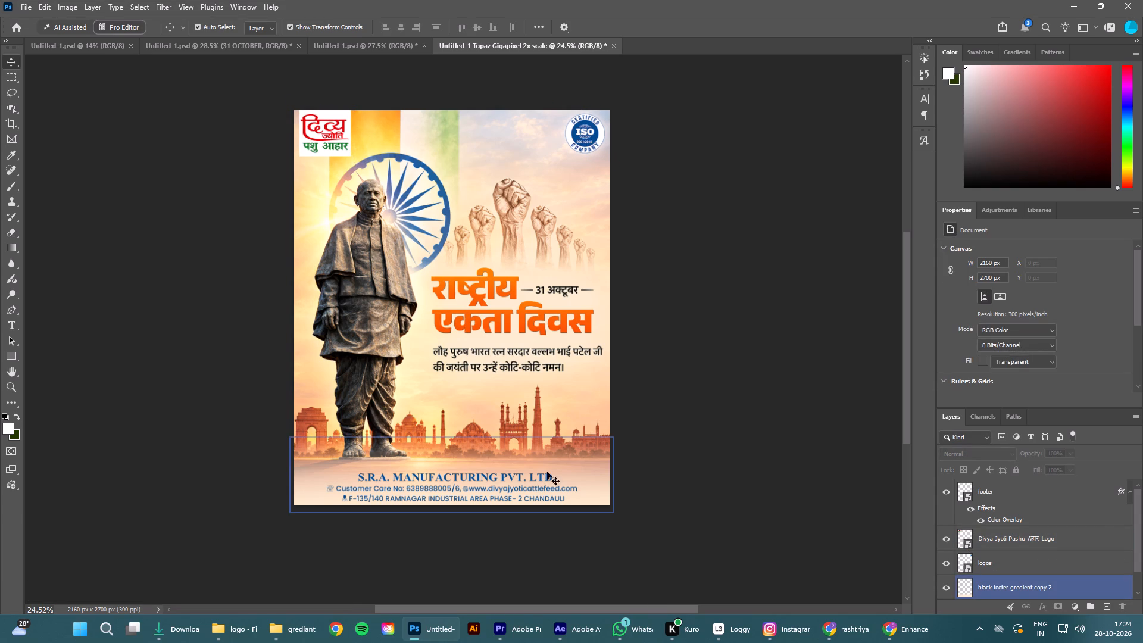
Scale the footer text down proportionally about its centre to 210.19%.
{"action": "left_click", "coordinate": [466, 488]}
{"action": "left_click", "coordinate": [668, 562]}
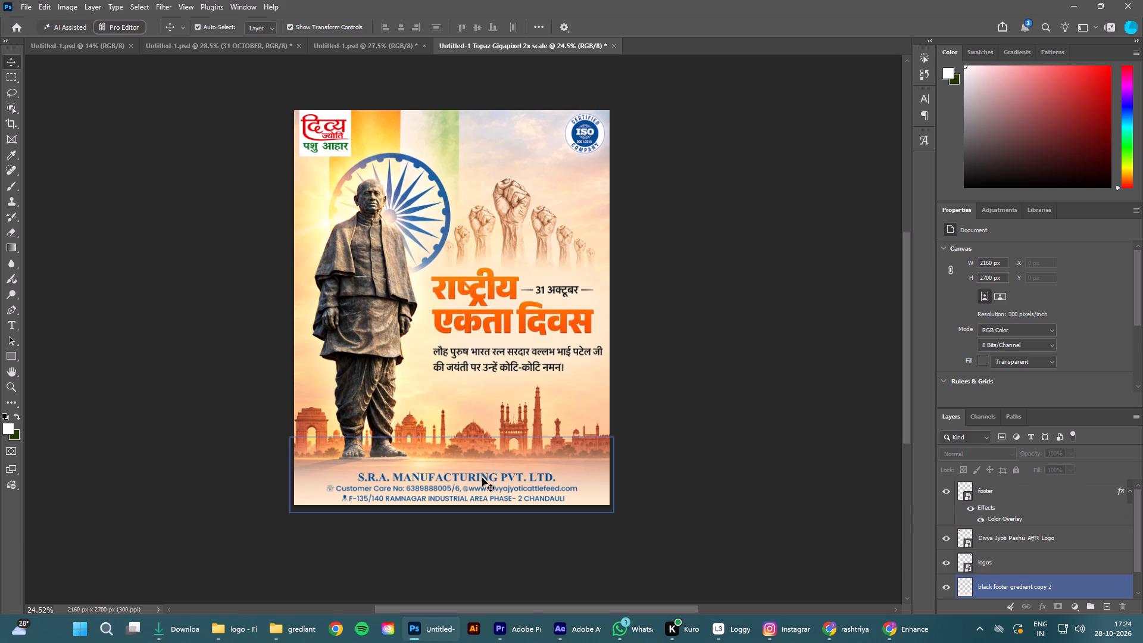
{"action": "left_click", "coordinate": [547, 477]}
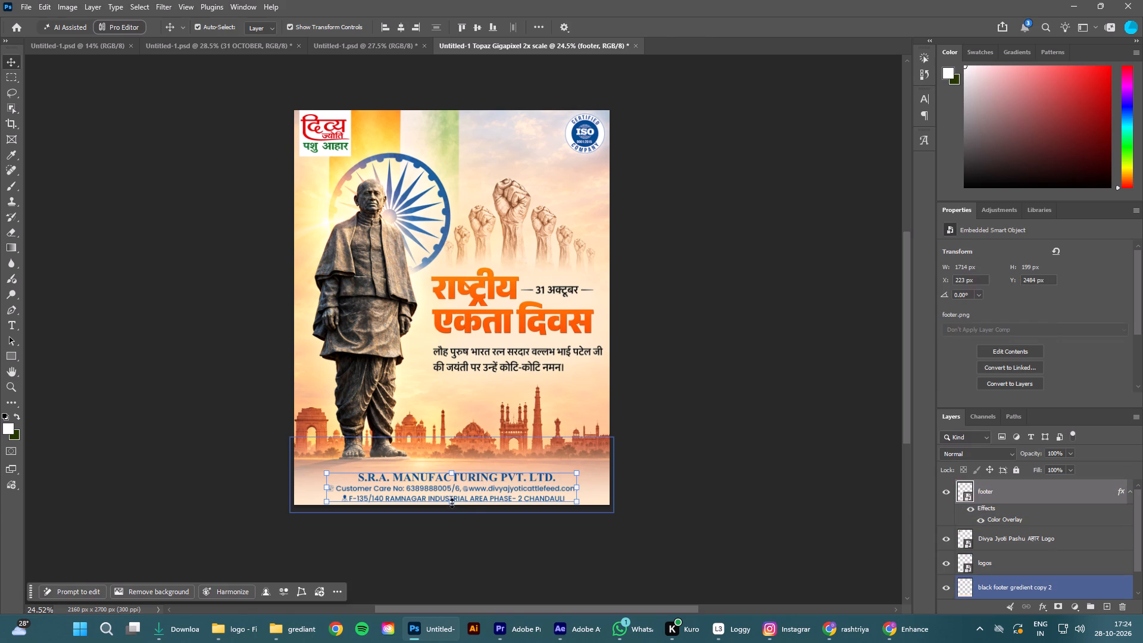
{"action": "left_click", "coordinate": [452, 503]}
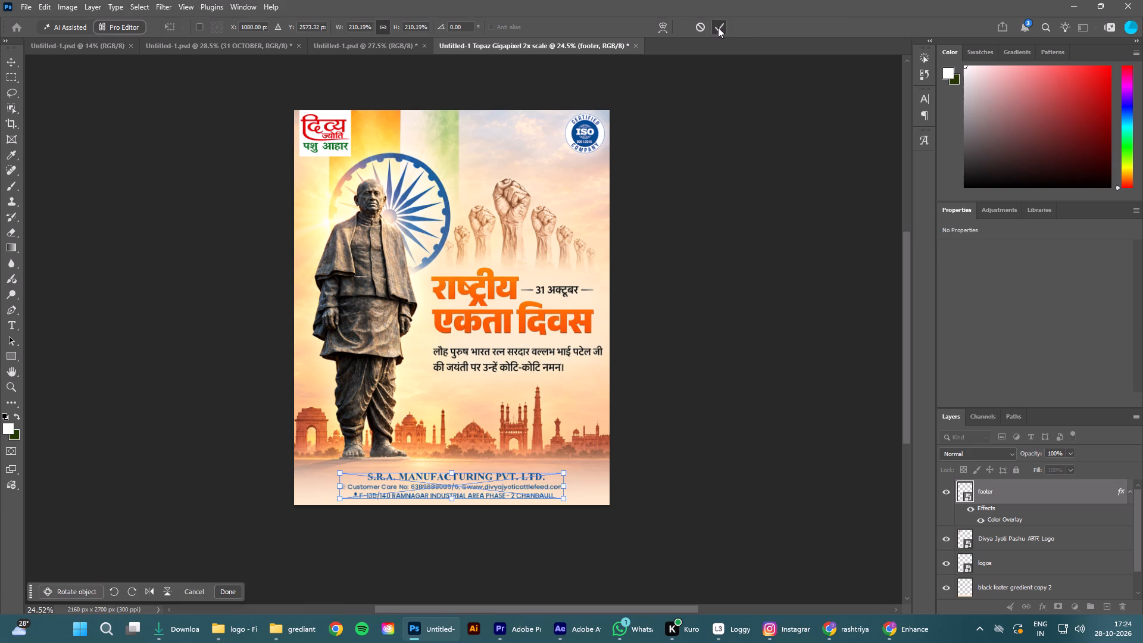
{"action": "left_click", "coordinate": [718, 27]}
{"action": "left_click", "coordinate": [777, 325]}
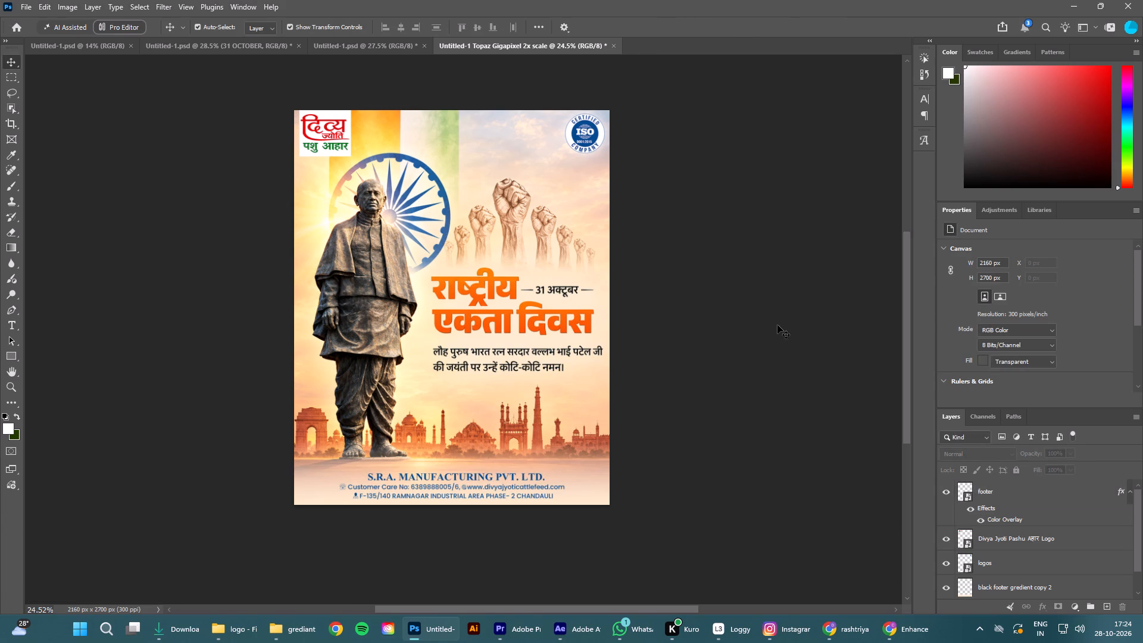
Start saving the poster as a Photoshop file and go to the vishal work > divya jyoti folder on drive E.
{"action": "key", "text": "ctrl+s"}
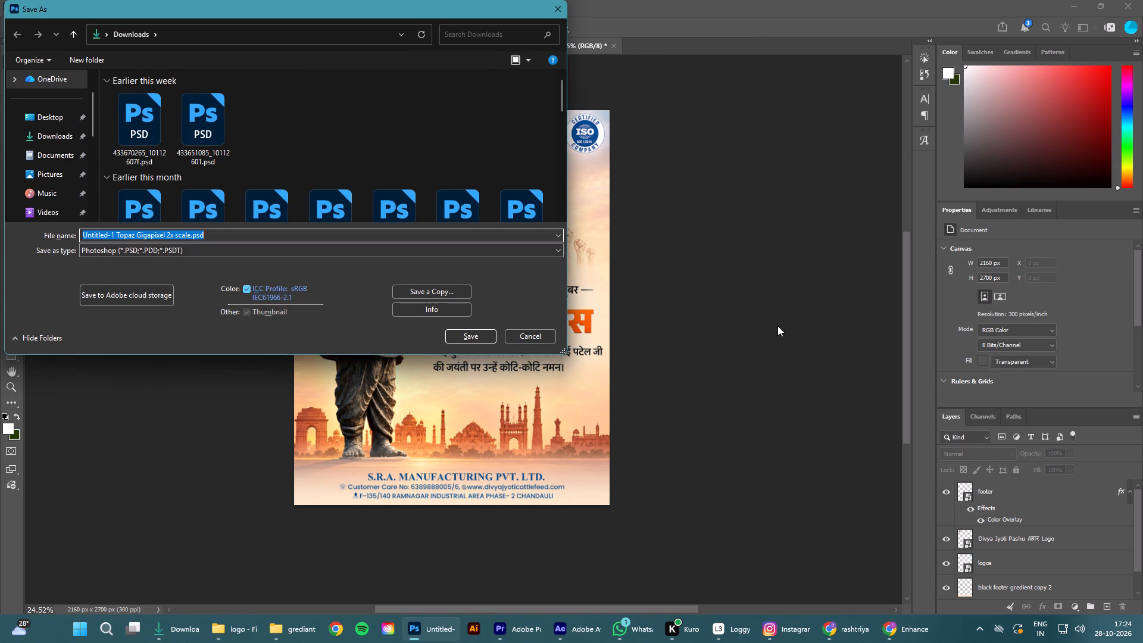
{"action": "scroll", "coordinate": [64, 196], "scroll_direction": "up", "scroll_amount": 7}
{"action": "left_click", "coordinate": [54, 161]}
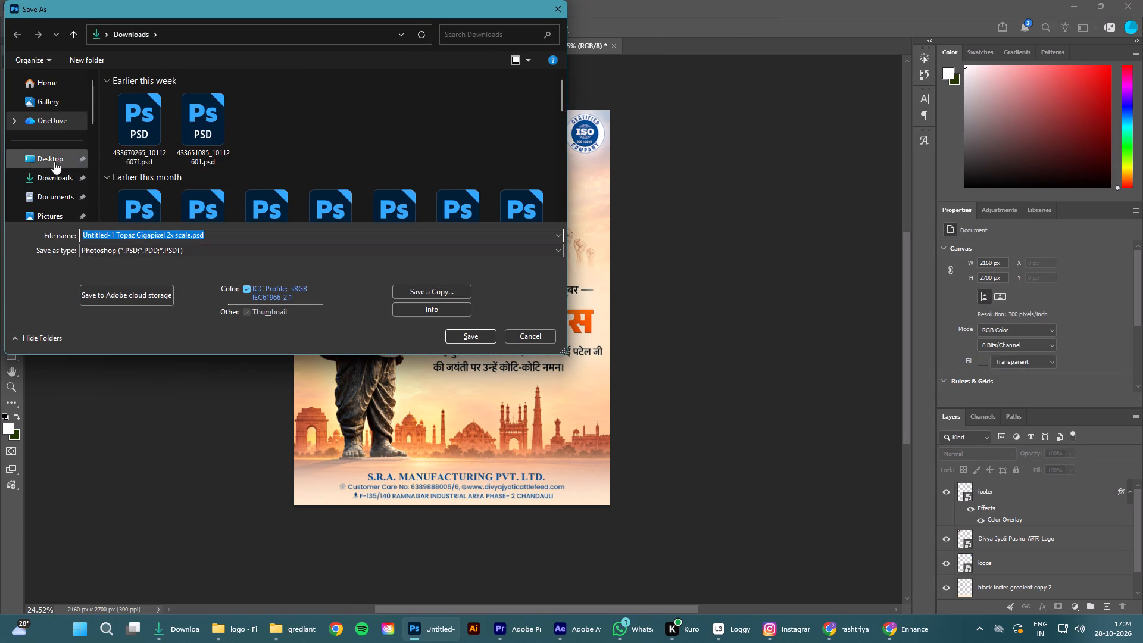
{"action": "scroll", "coordinate": [291, 207], "scroll_direction": "down", "scroll_amount": 16}
{"action": "double_click", "coordinate": [521, 117]}
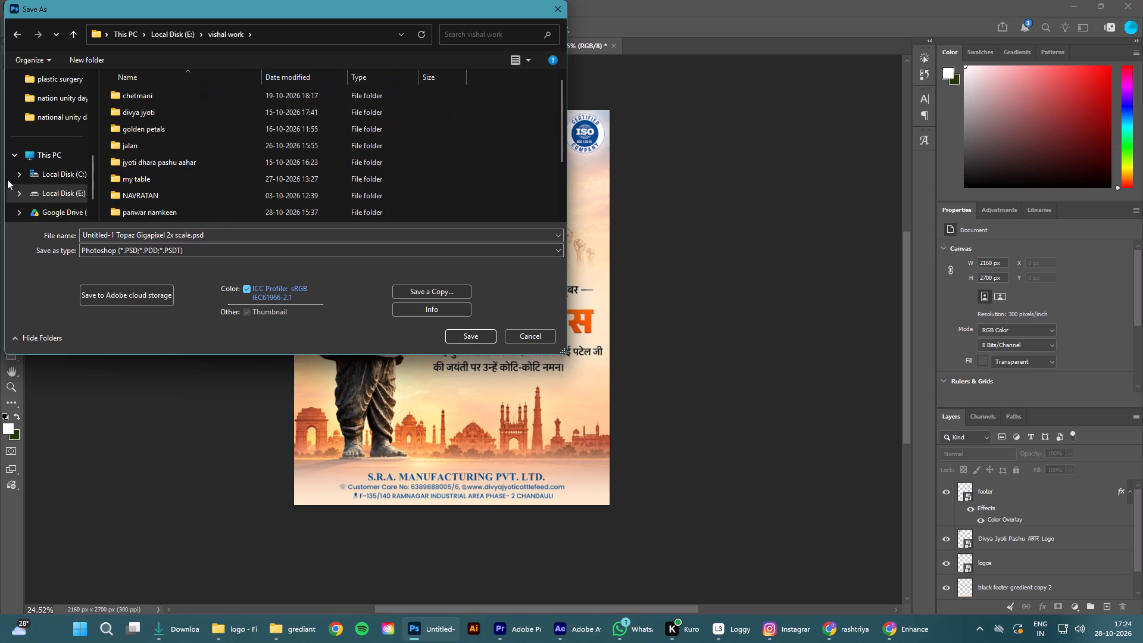
{"action": "double_click", "coordinate": [168, 113]}
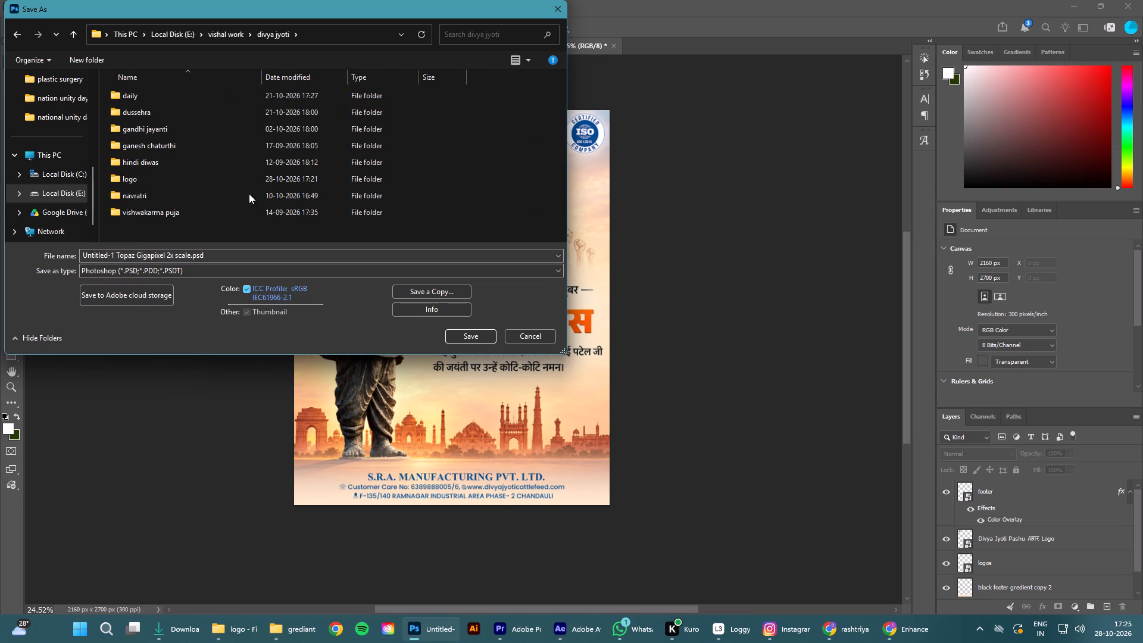
Create a new folder named national unity day inside the divya jyoti folder.
{"action": "left_click", "coordinate": [442, 223]}
{"action": "right_click", "coordinate": [456, 157]}
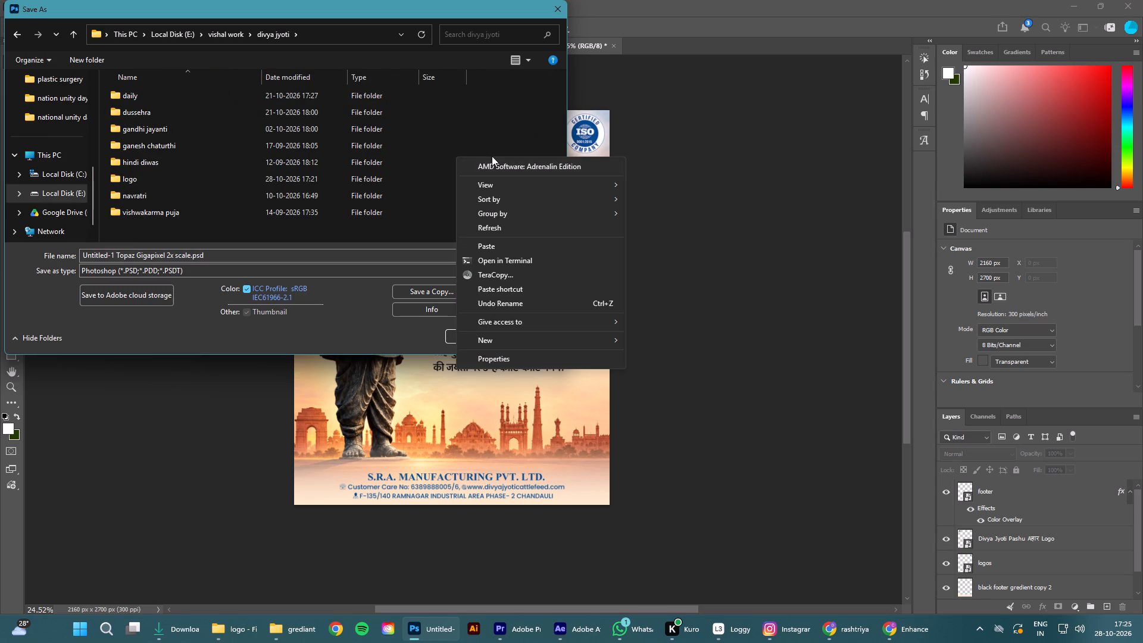
{"action": "left_click", "coordinate": [488, 142]}
{"action": "left_click", "coordinate": [519, 128]}
{"action": "right_click", "coordinate": [519, 128]}
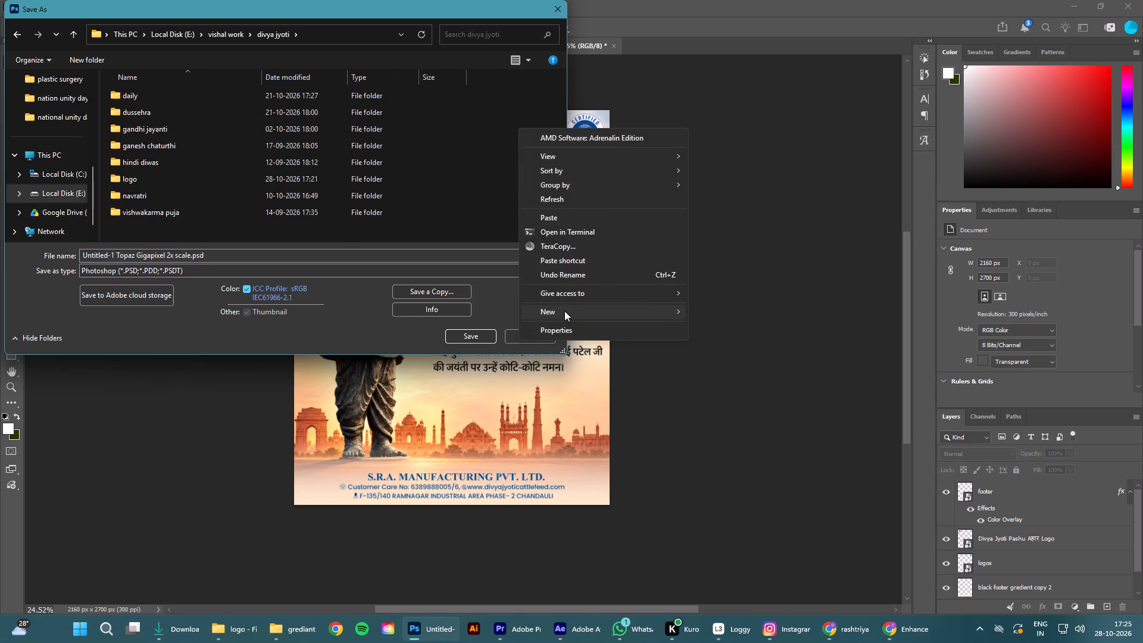
{"action": "left_click", "coordinate": [712, 310]}
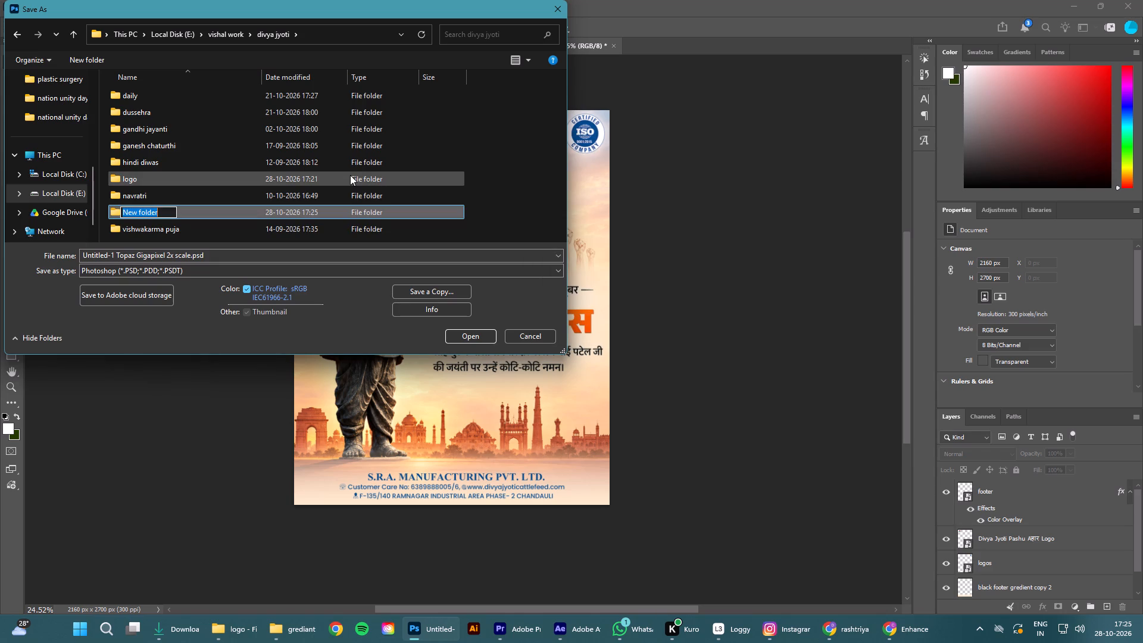
{"action": "key", "text": "n"}
{"action": "key", "text": "a"}
{"action": "key", "text": "t"}
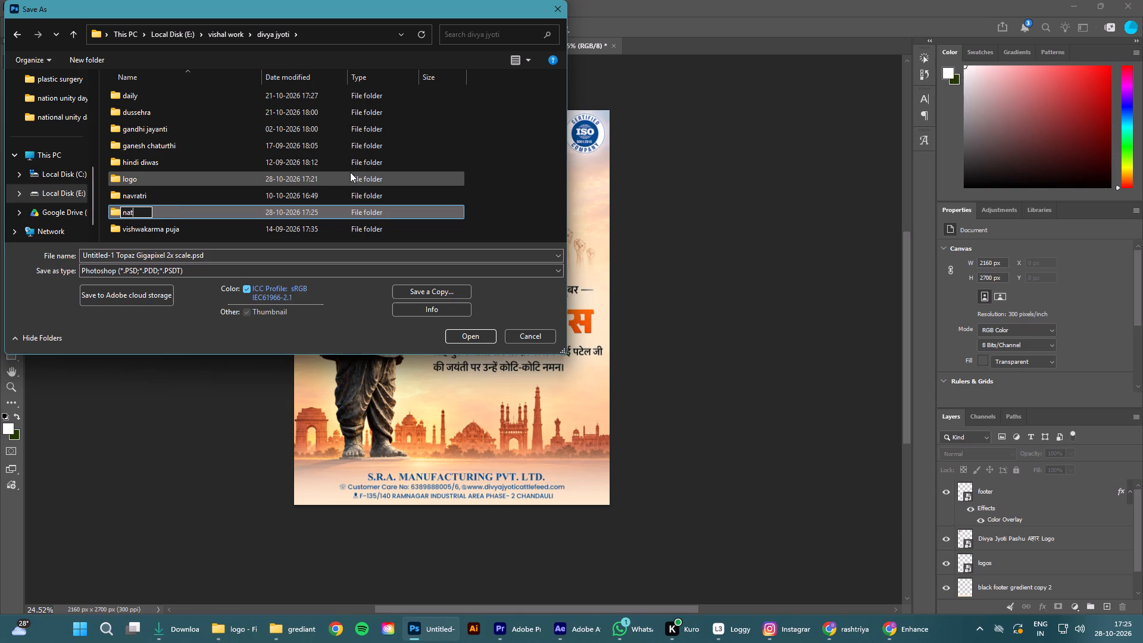
{"action": "key", "text": "i"}
{"action": "key", "text": "o"}
{"action": "type", "text": "nal"}
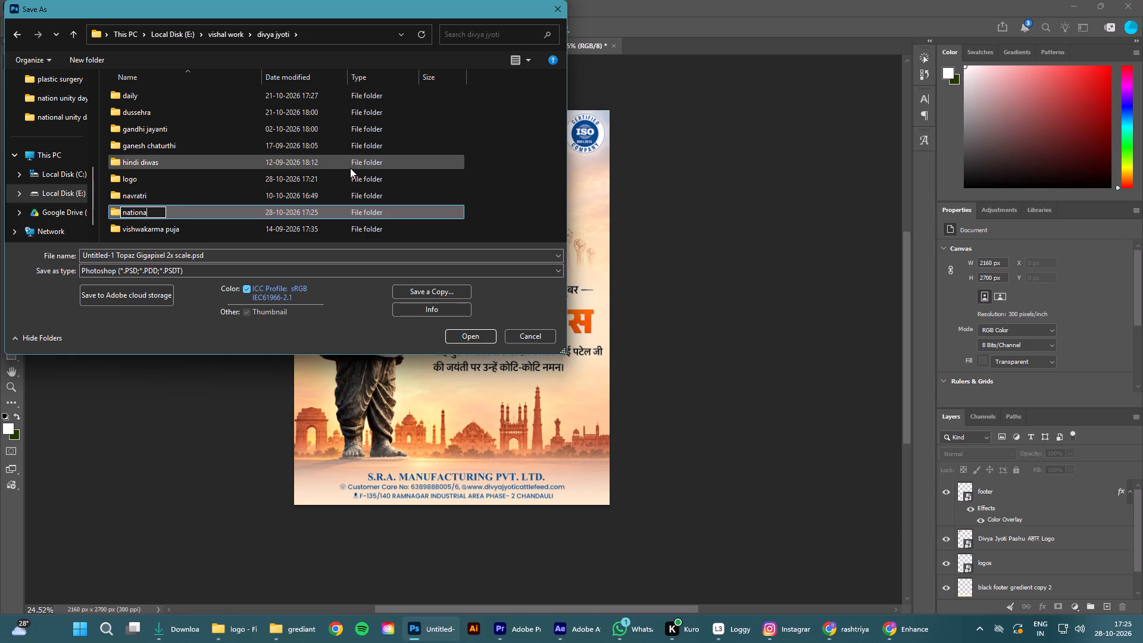
{"action": "key", "text": "space"}
{"action": "key", "text": "u"}
{"action": "key", "text": "n"}
{"action": "key", "text": "i"}
{"action": "type", "text": "ty d"}
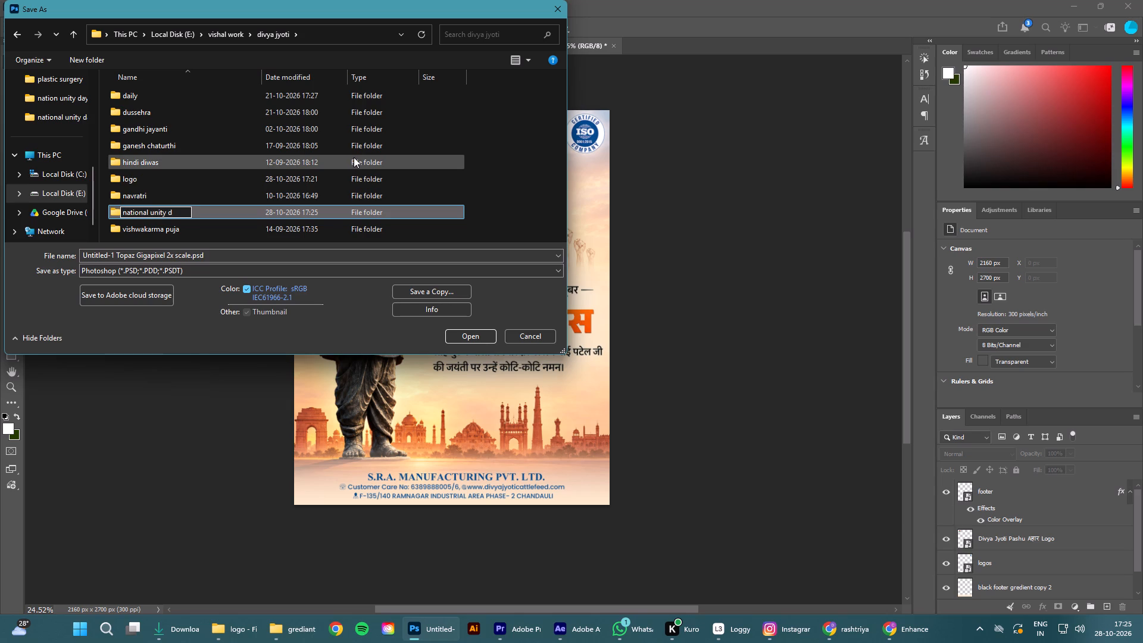
{"action": "type", "text": "ay"}
{"action": "key", "text": "Return"}
Save the poster as Untitled-1 Topaz Gigapixel 2x scale.psd in the national unity day folder.
{"action": "key", "text": "Return"}
{"action": "left_click", "coordinate": [474, 341]}
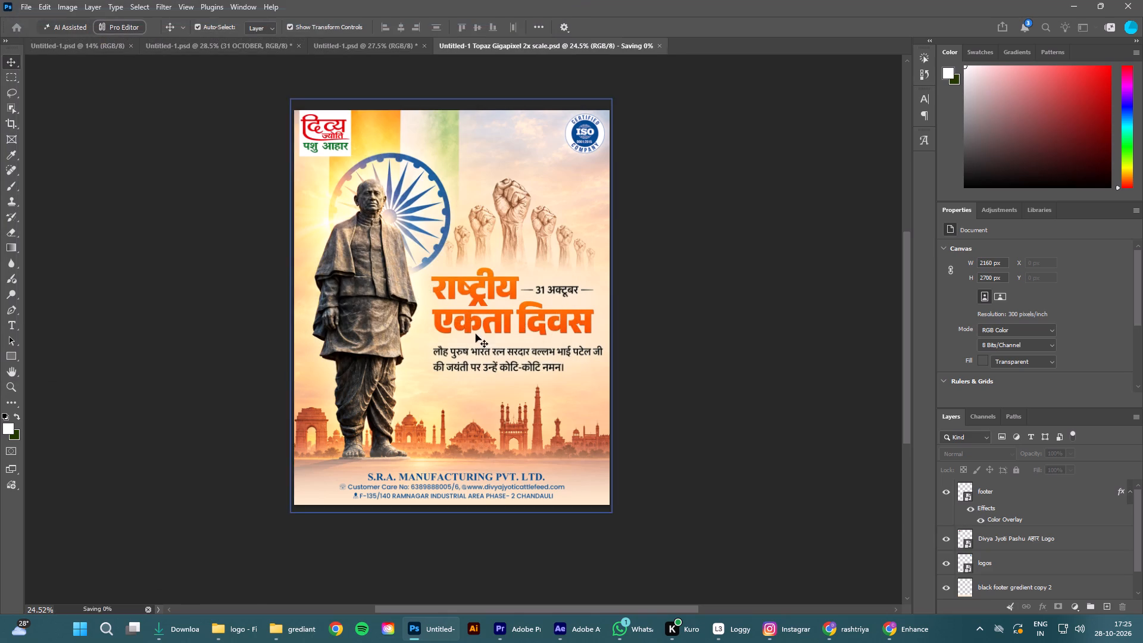
{"action": "left_click", "coordinate": [683, 284]}
{"action": "key", "text": "ctrl+s"}
{"action": "left_click", "coordinate": [706, 286]}
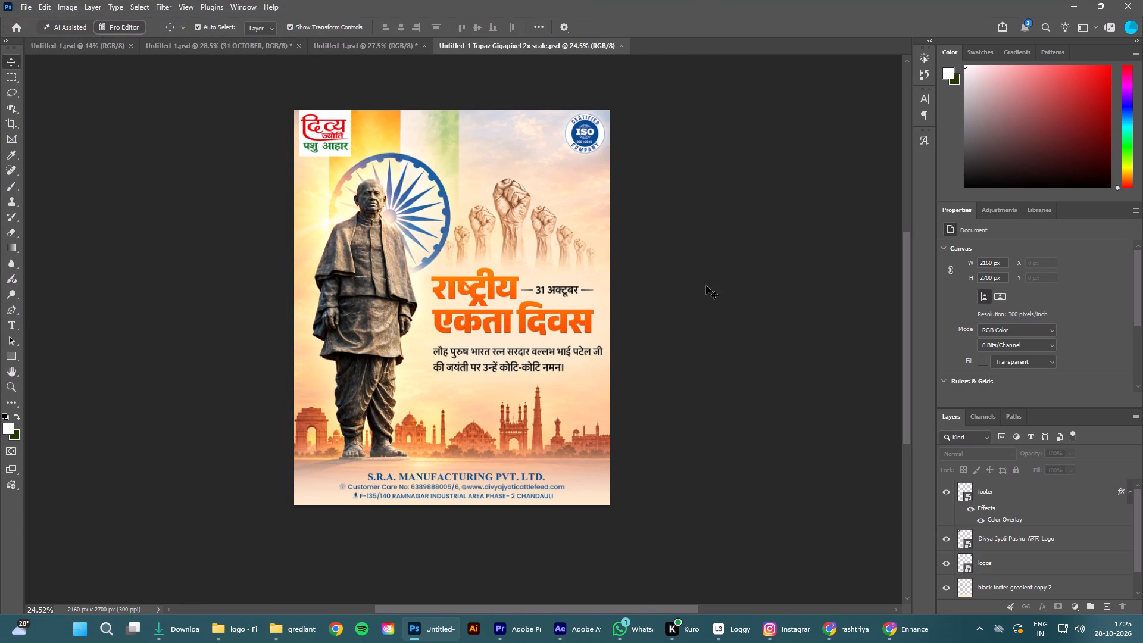
Open the Camera Raw Filter on the commemorative poster layer and set Vignette -3, Dehaze +15, Clarity +7 and Texture +10.
{"action": "scroll", "coordinate": [834, 538], "scroll_direction": "down", "scroll_amount": 19}
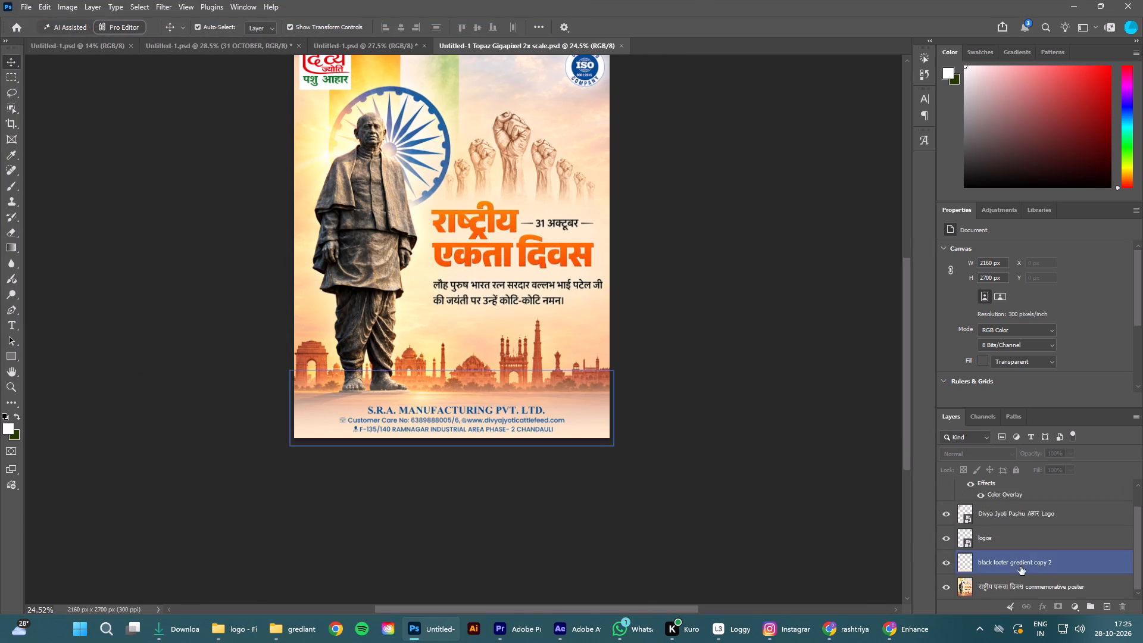
{"action": "left_click", "coordinate": [1003, 583]}
{"action": "left_click", "coordinate": [156, 0]}
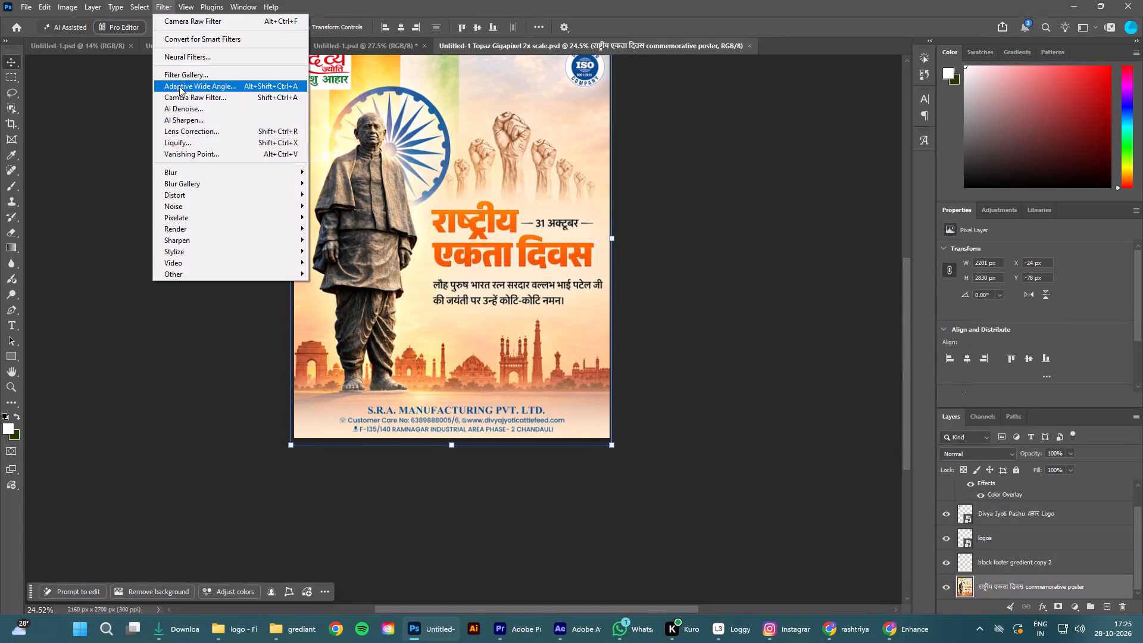
{"action": "left_click", "coordinate": [196, 98]}
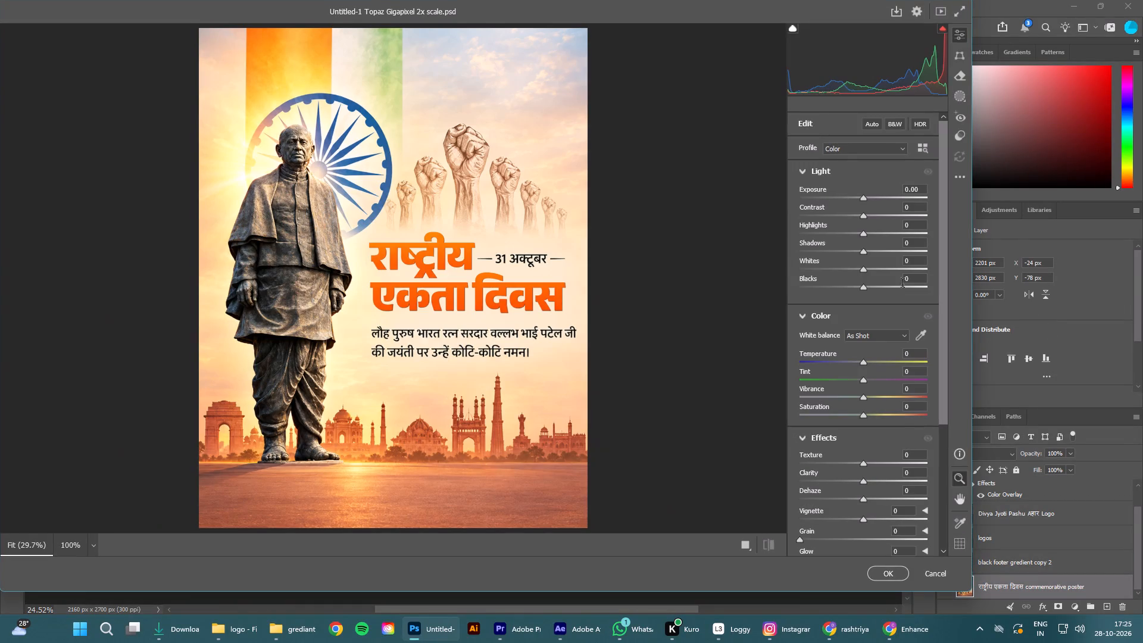
{"action": "scroll", "coordinate": [868, 476], "scroll_direction": "down", "scroll_amount": 1}
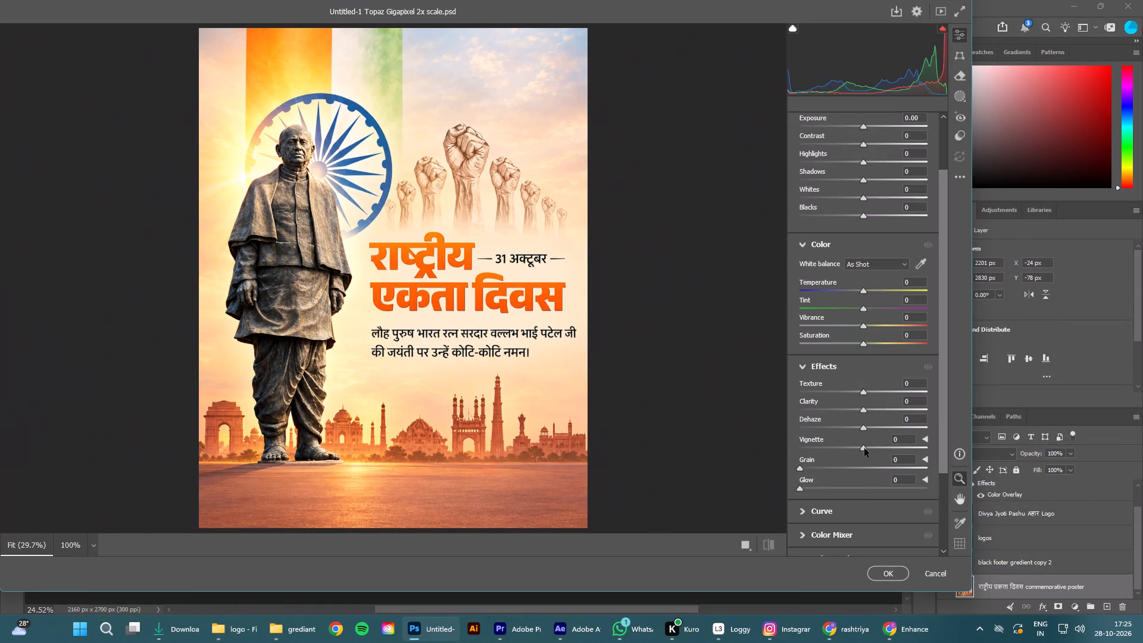
{"action": "left_click", "coordinate": [864, 448]}
{"action": "left_click_drag", "start_coordinate": [865, 427], "coordinate": [881, 432]}
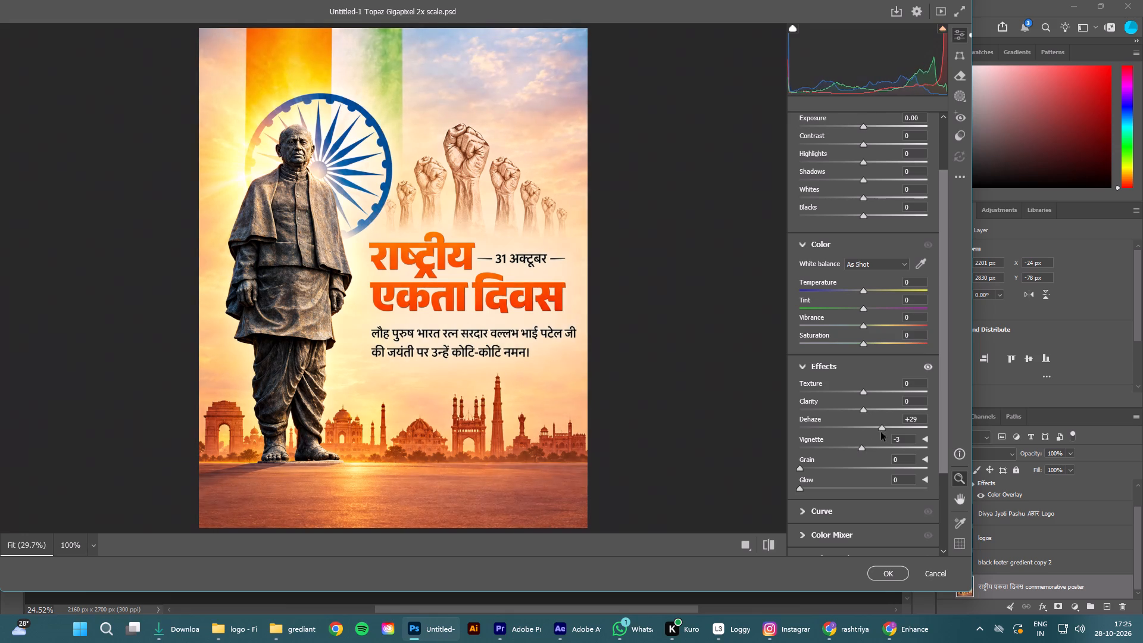
{"action": "left_click_drag", "start_coordinate": [881, 432], "coordinate": [873, 432]}
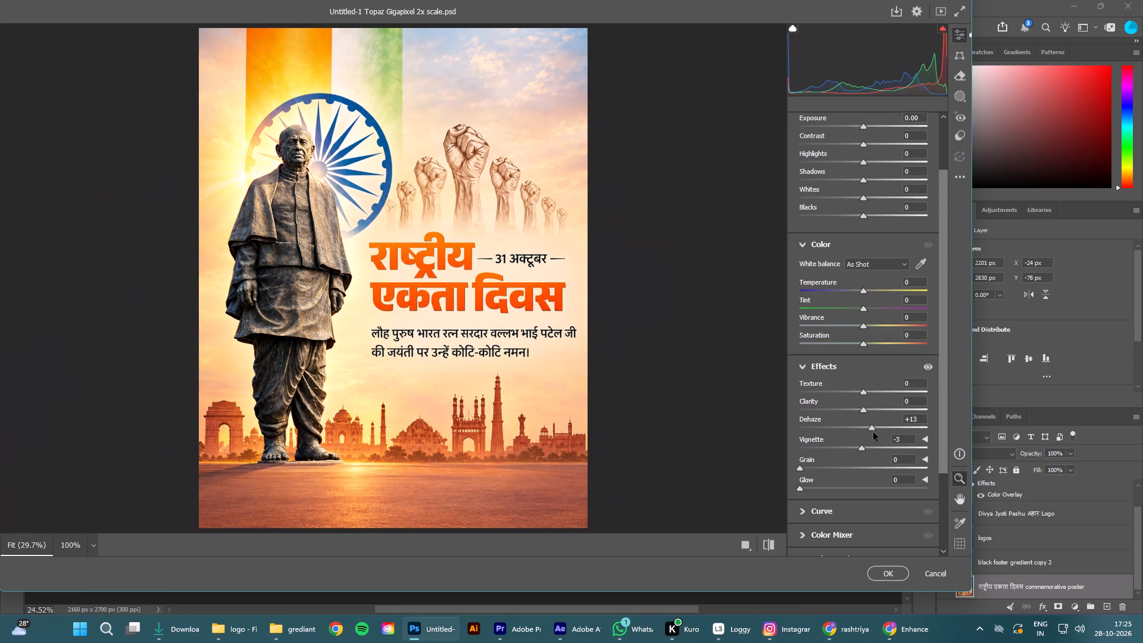
{"action": "left_click_drag", "start_coordinate": [873, 432], "coordinate": [875, 432]}
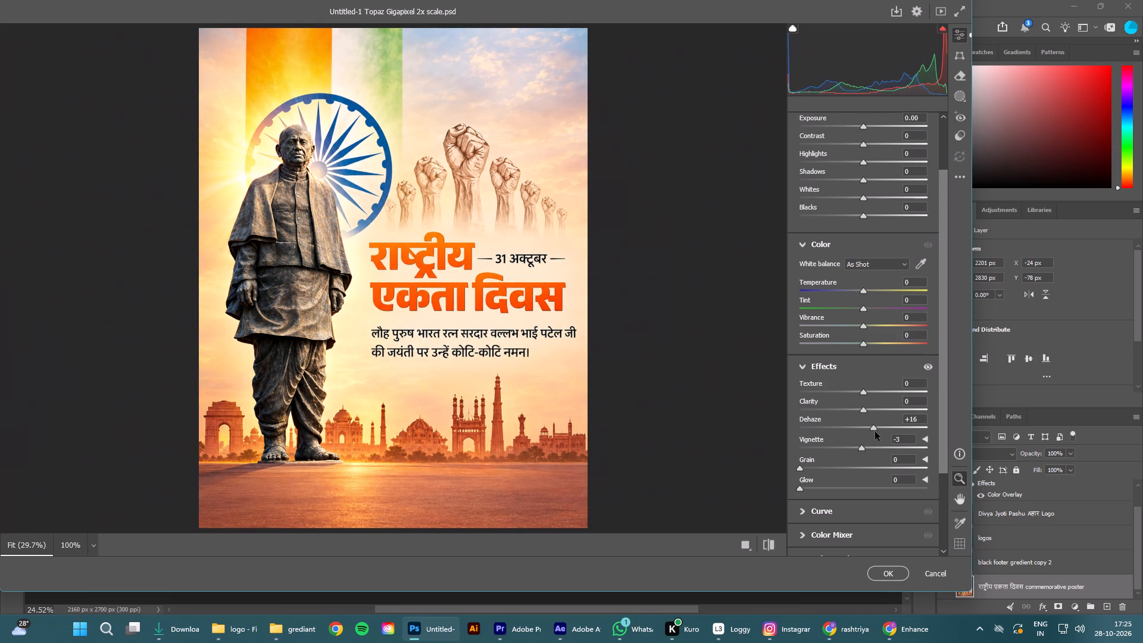
{"action": "left_click_drag", "start_coordinate": [875, 432], "coordinate": [875, 432]}
{"action": "left_click", "coordinate": [865, 411]}
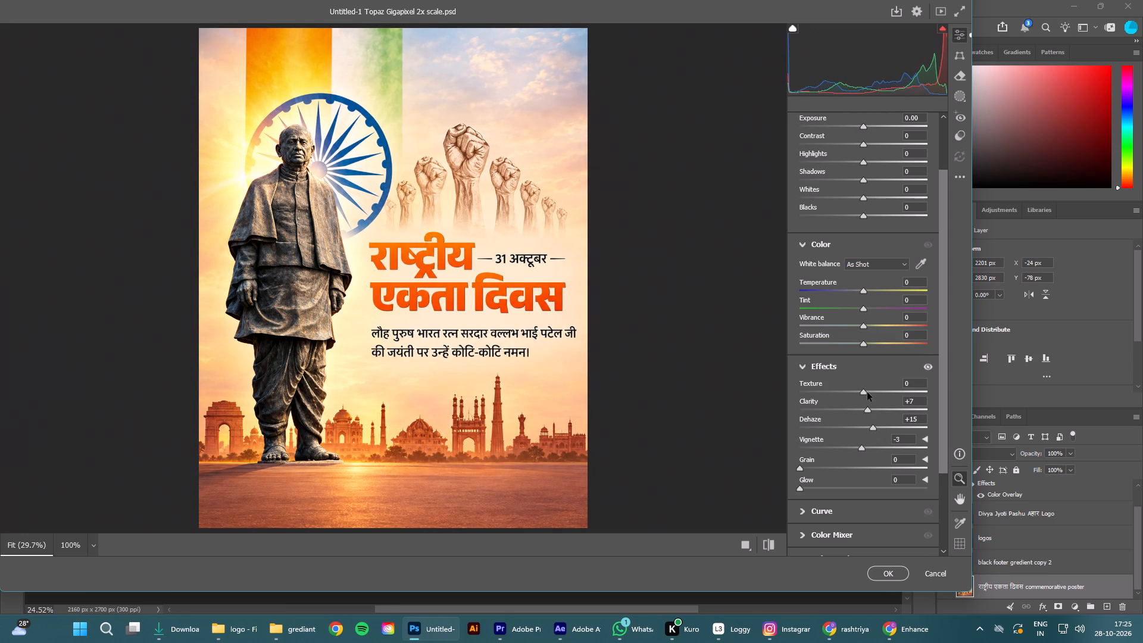
{"action": "left_click_drag", "start_coordinate": [867, 392], "coordinate": [873, 393]}
Set Saturation +1, Contrast +2 and Exposure +0.15, and apply the Camera Raw adjustments to the poster layer.
{"action": "scroll", "coordinate": [865, 367], "scroll_direction": "up", "scroll_amount": 1}
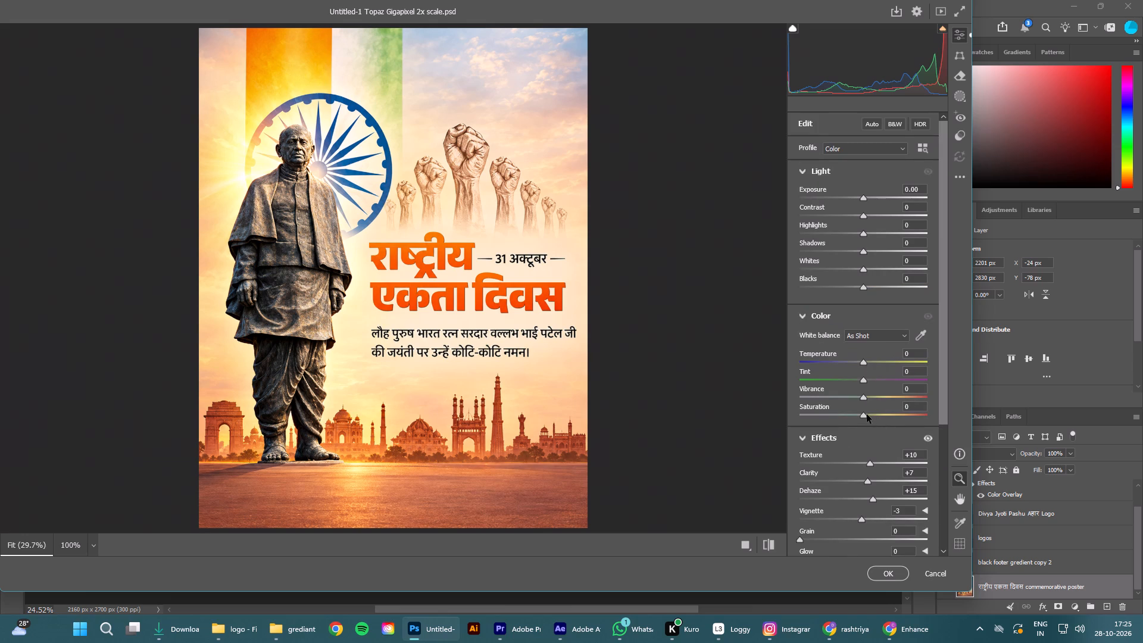
{"action": "left_click", "coordinate": [864, 416]}
{"action": "scroll", "coordinate": [873, 386], "scroll_direction": "up", "scroll_amount": 3}
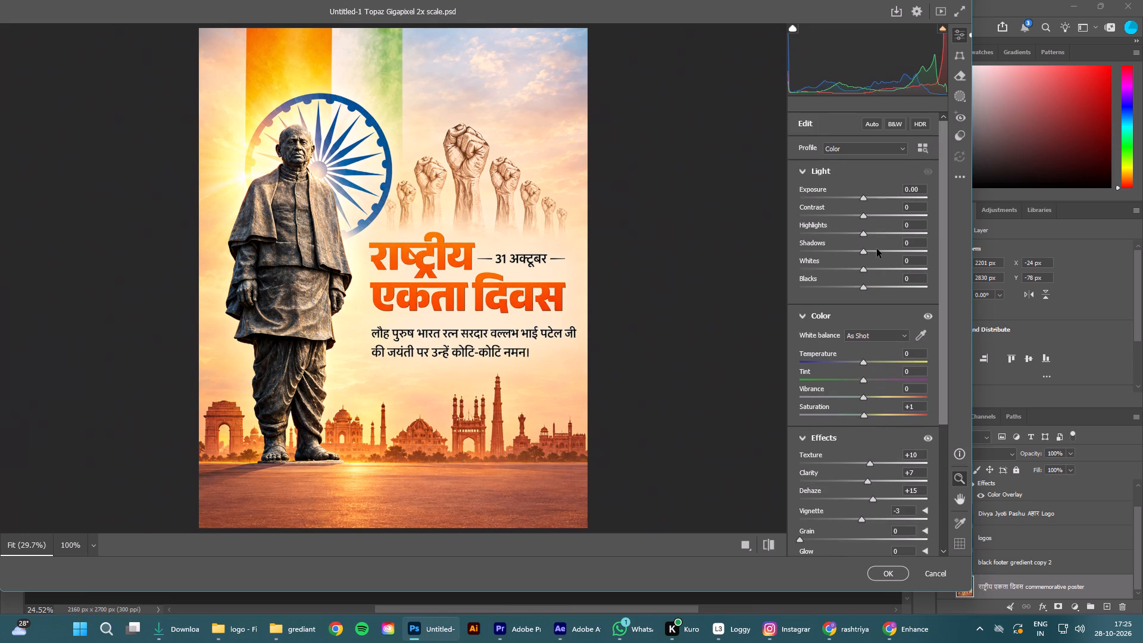
{"action": "left_click", "coordinate": [864, 216]}
{"action": "left_click", "coordinate": [863, 196]}
{"action": "left_click", "coordinate": [895, 575]}
Check the adjusted poster on the canvas and save the PSD again.
{"action": "left_click", "coordinate": [769, 318]}
{"action": "scroll", "coordinate": [775, 318], "scroll_direction": "up", "scroll_amount": 7}
{"action": "left_click", "coordinate": [770, 324]}
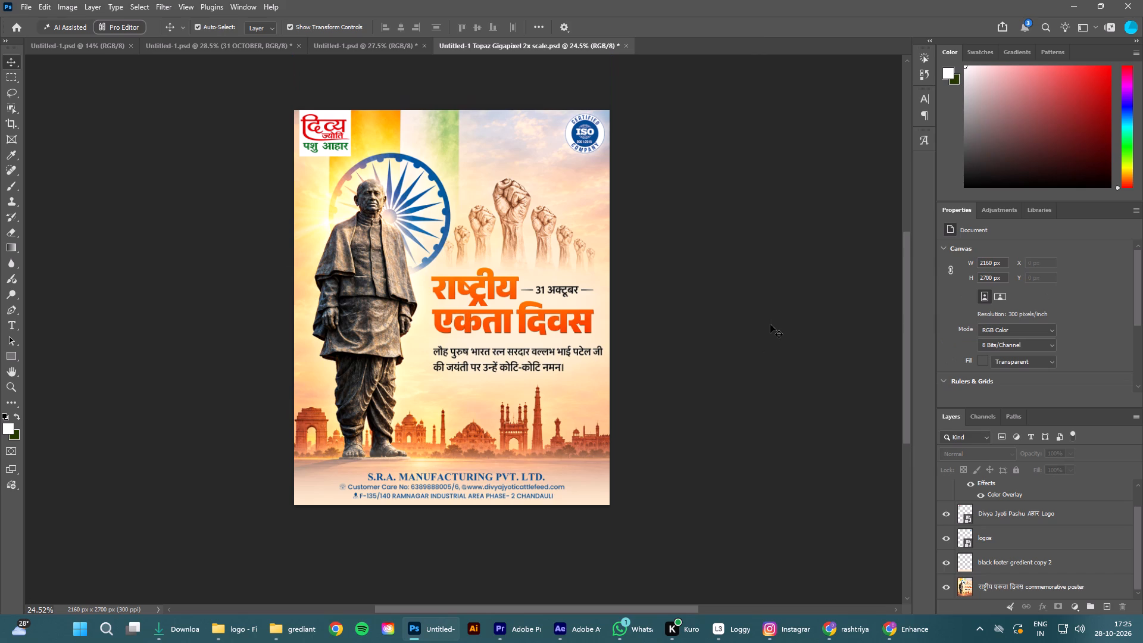
{"action": "scroll", "coordinate": [770, 324], "scroll_direction": "up", "scroll_amount": 2}
{"action": "left_click", "coordinate": [770, 324]}
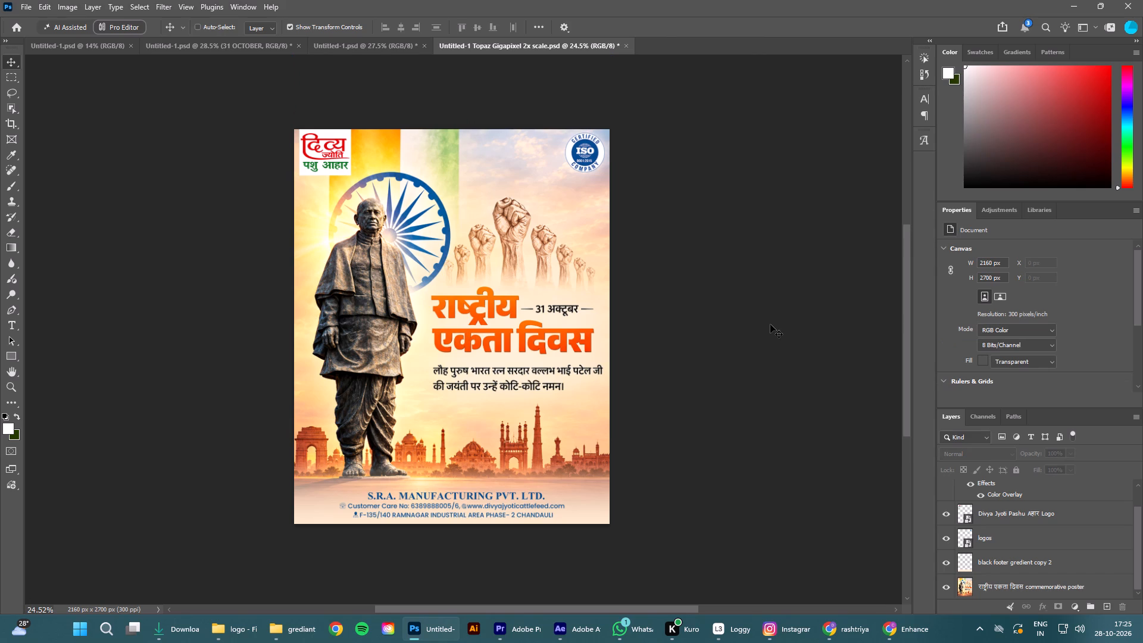
{"action": "key", "text": "ctrl+s"}
{"action": "left_click", "coordinate": [788, 320]}
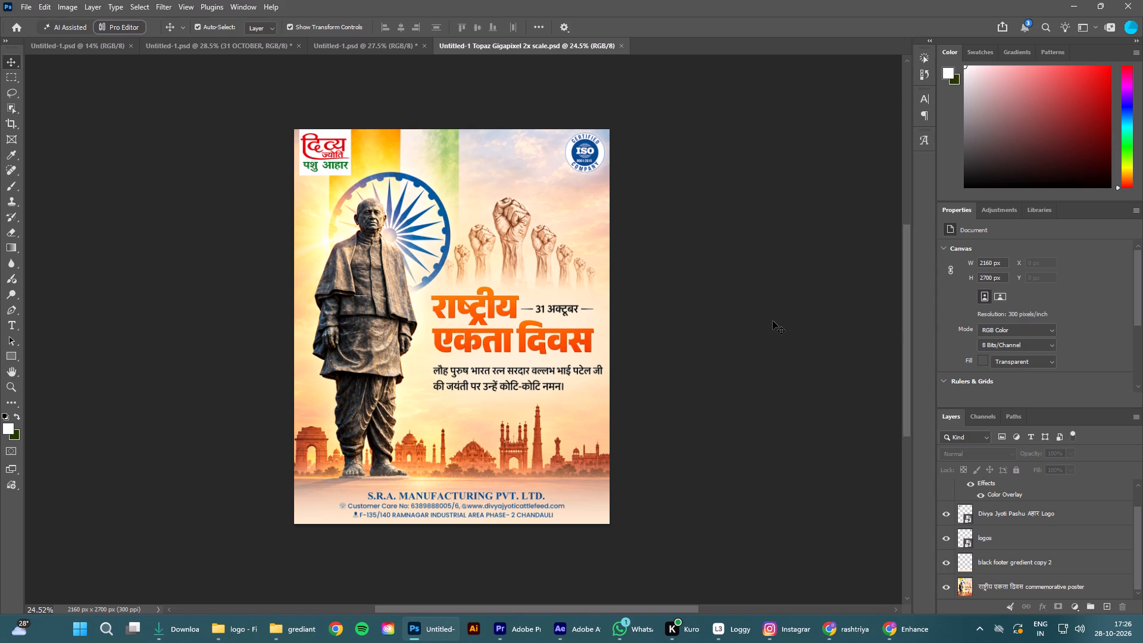
{"action": "scroll", "coordinate": [773, 321], "scroll_direction": "up", "scroll_amount": 1}
{"action": "left_click", "coordinate": [772, 323]}
{"action": "key", "text": "ctrl+s"}
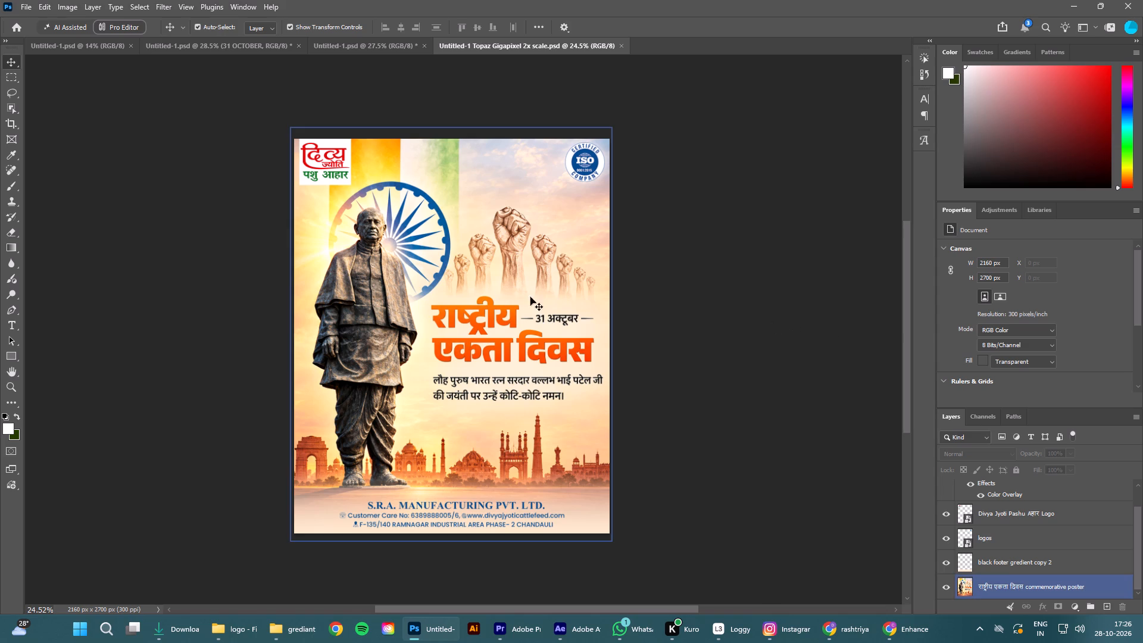
Start exporting the poster as a 2160 x 2700 px JPG at quality 7 and 1x scale.
{"action": "scroll", "coordinate": [329, 239], "scroll_direction": "down", "scroll_amount": 1}
{"action": "left_click", "coordinate": [40, 157]}
{"action": "left_click", "coordinate": [53, 120]}
{"action": "left_click", "coordinate": [28, 10]}
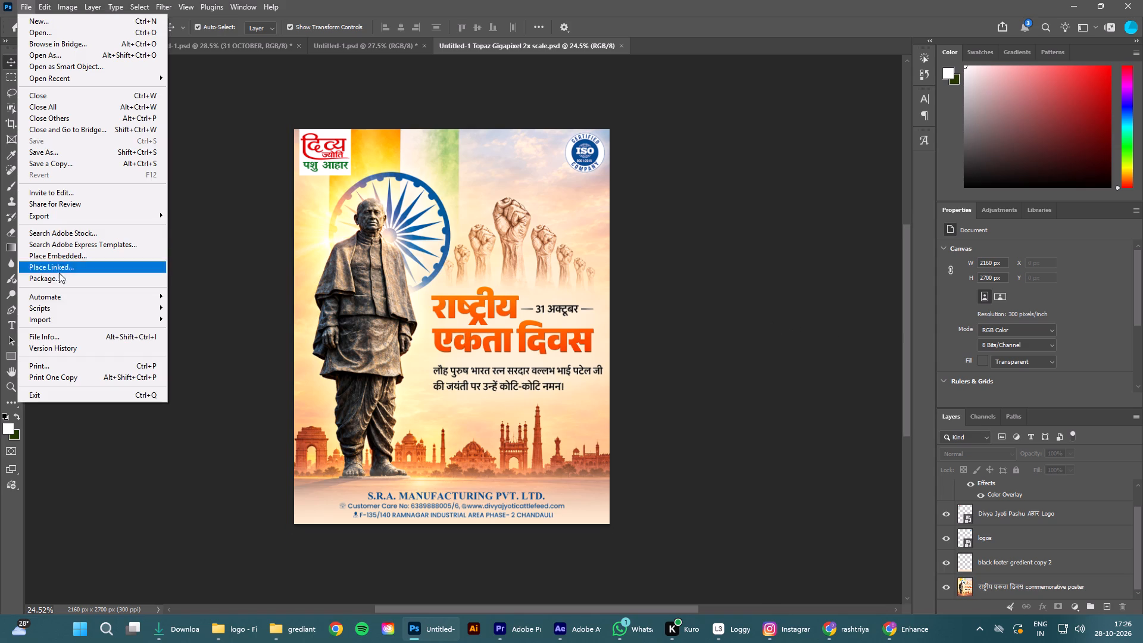
{"action": "left_click", "coordinate": [210, 228]}
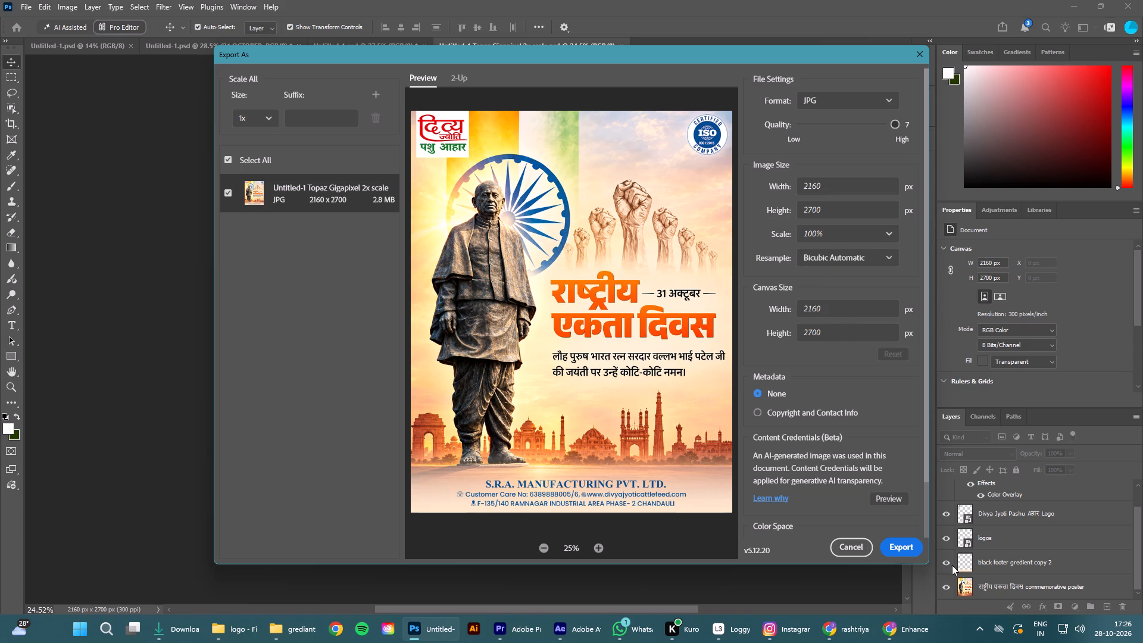
{"action": "left_click", "coordinate": [907, 548]}
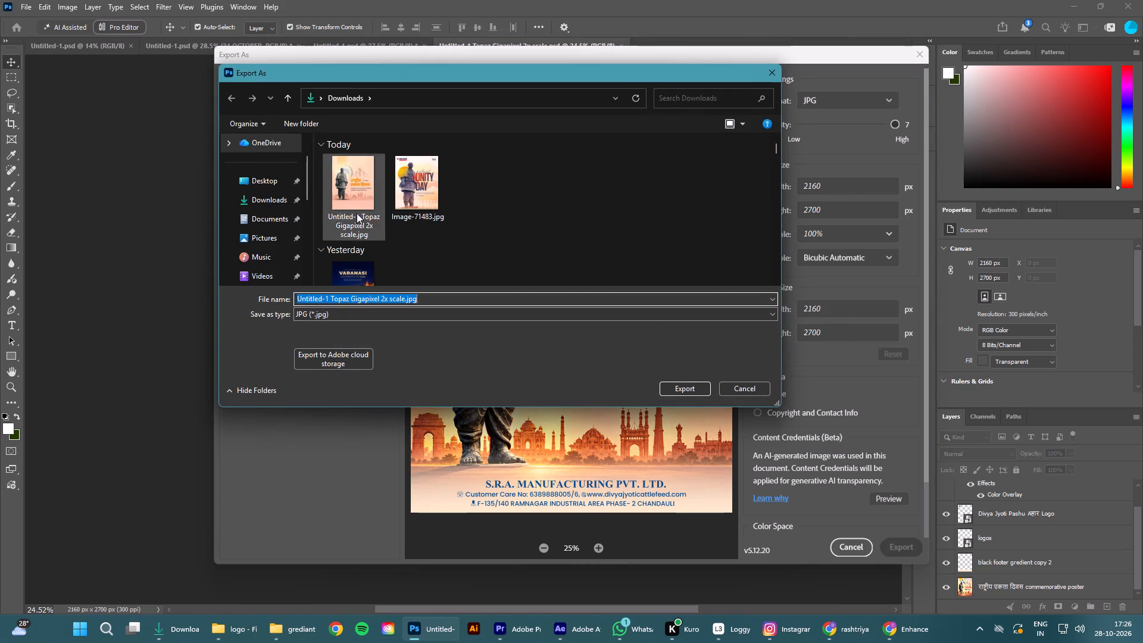
Save the exported JPG in the vishal work > divya jyoti > national unity day folder on drive E.
{"action": "scroll", "coordinate": [270, 208], "scroll_direction": "up", "scroll_amount": 7}
{"action": "left_click", "coordinate": [260, 227]}
{"action": "scroll", "coordinate": [612, 253], "scroll_direction": "down", "scroll_amount": 14}
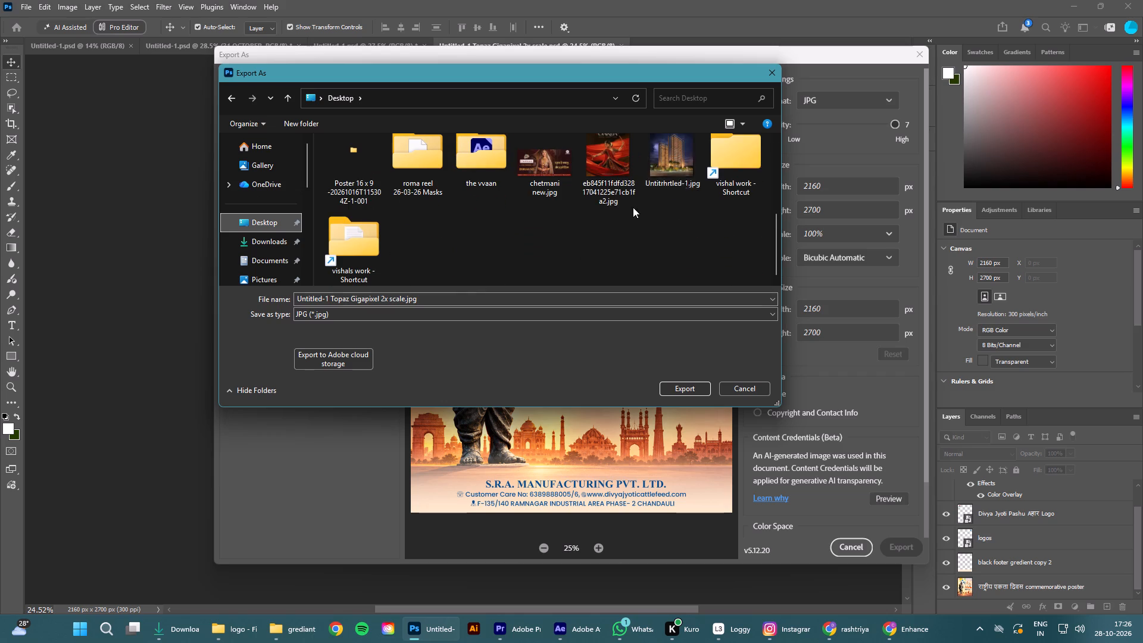
{"action": "scroll", "coordinate": [630, 210], "scroll_direction": "up", "scroll_amount": 3}
{"action": "scroll", "coordinate": [666, 219], "scroll_direction": "down", "scroll_amount": 11}
{"action": "double_click", "coordinate": [332, 240]}
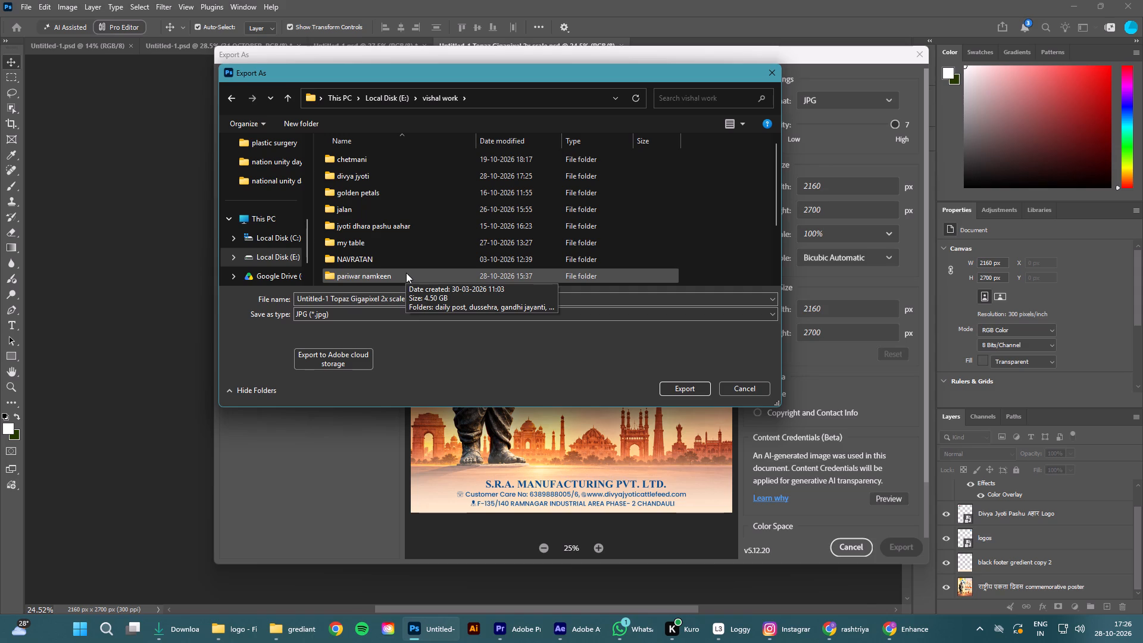
{"action": "double_click", "coordinate": [391, 177]}
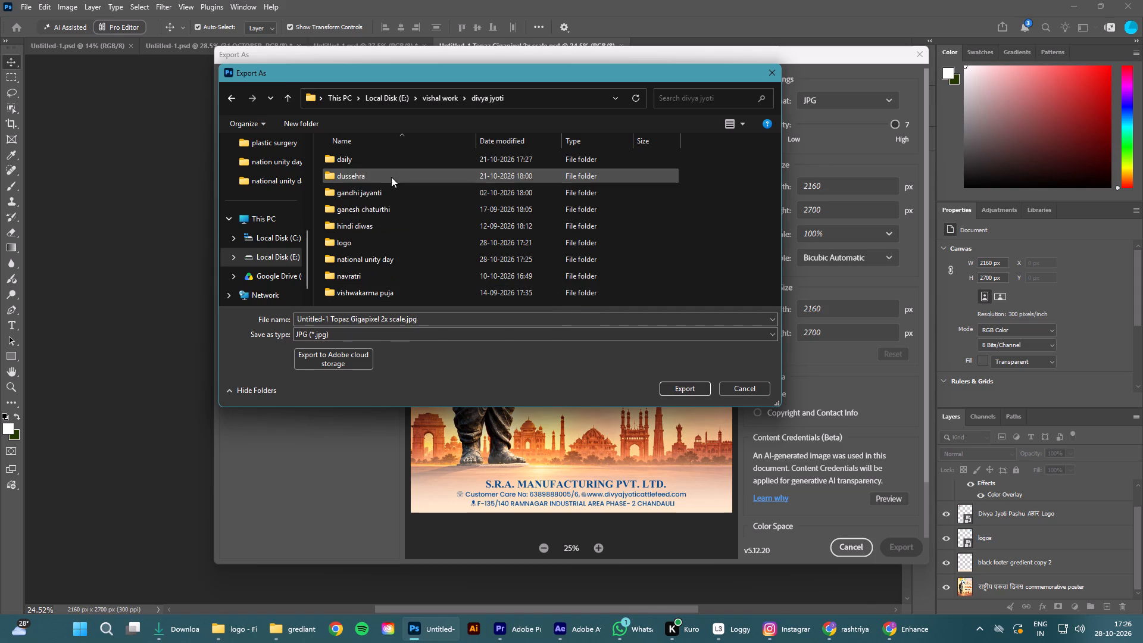
{"action": "double_click", "coordinate": [409, 257]}
{"action": "left_click", "coordinate": [425, 244]}
{"action": "left_click", "coordinate": [688, 384]}
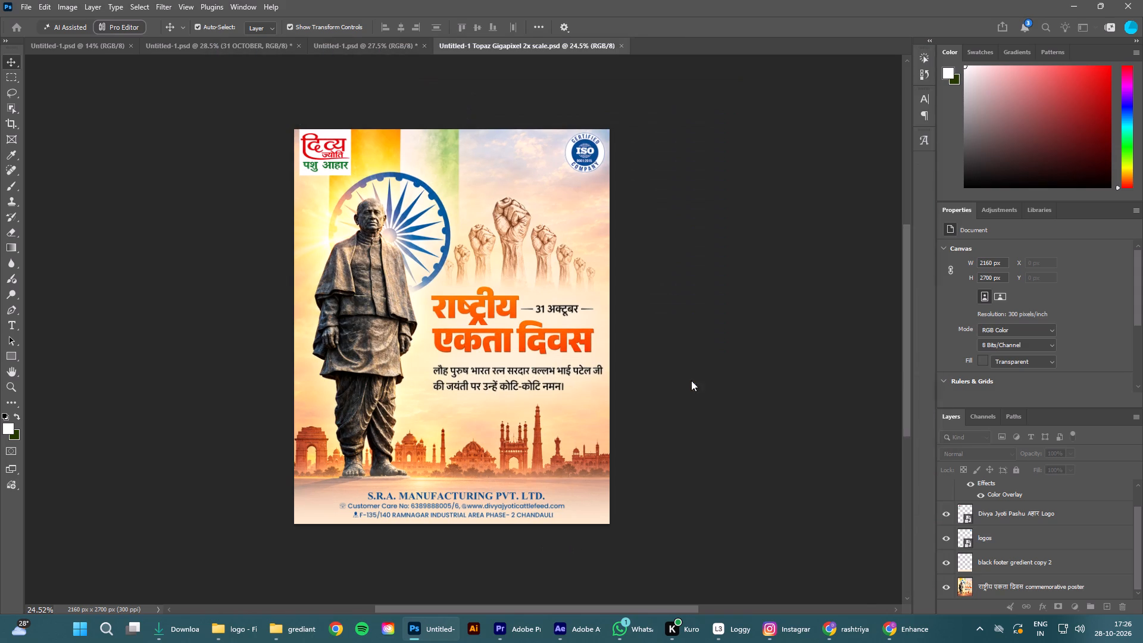
{"action": "left_click", "coordinate": [730, 323]}
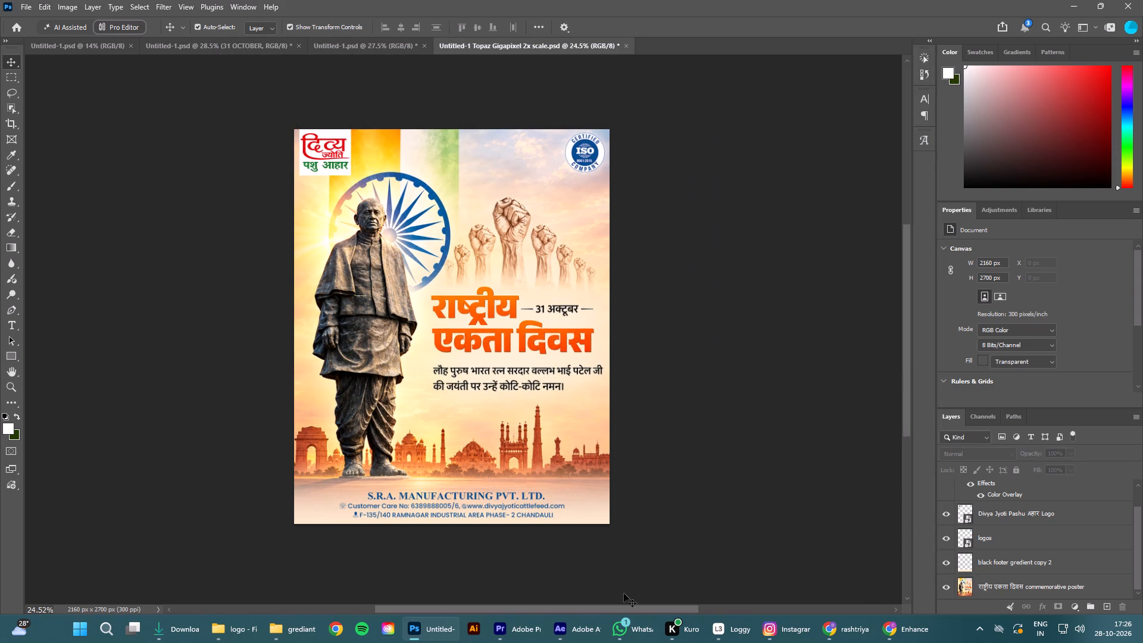
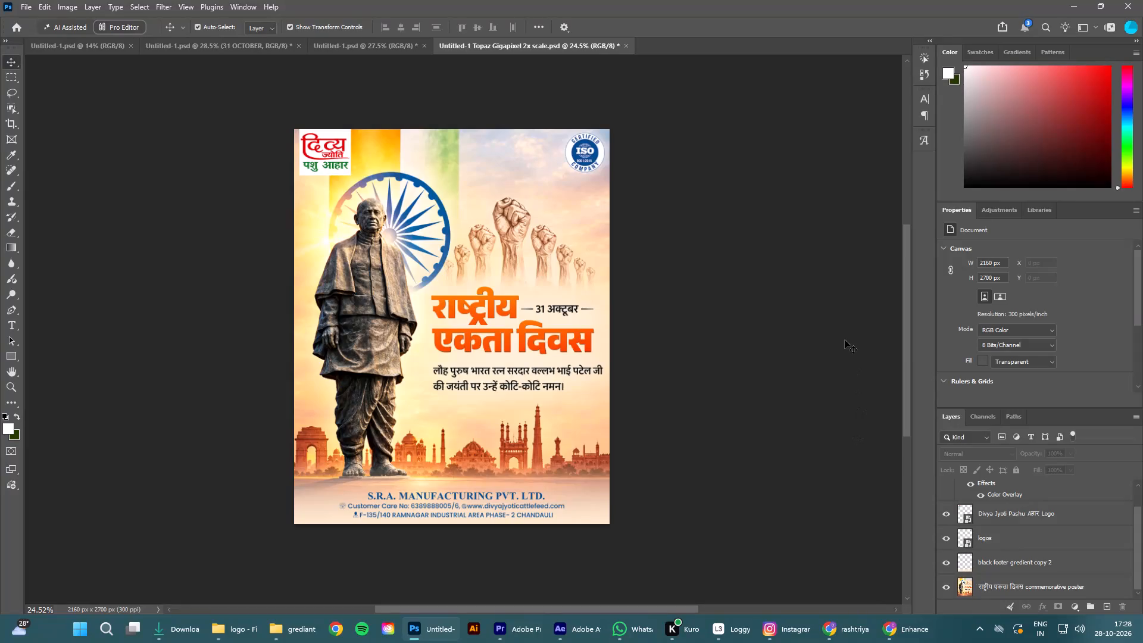
Delete the black footer gredient copy 2 layer behind the poster's footer text.
{"action": "left_click", "coordinate": [845, 340]}
{"action": "scroll", "coordinate": [802, 337], "scroll_direction": "down", "scroll_amount": 2}
{"action": "scroll", "coordinate": [780, 345], "scroll_direction": "up", "scroll_amount": 2}
{"action": "scroll", "coordinate": [1005, 564], "scroll_direction": "down", "scroll_amount": 5}
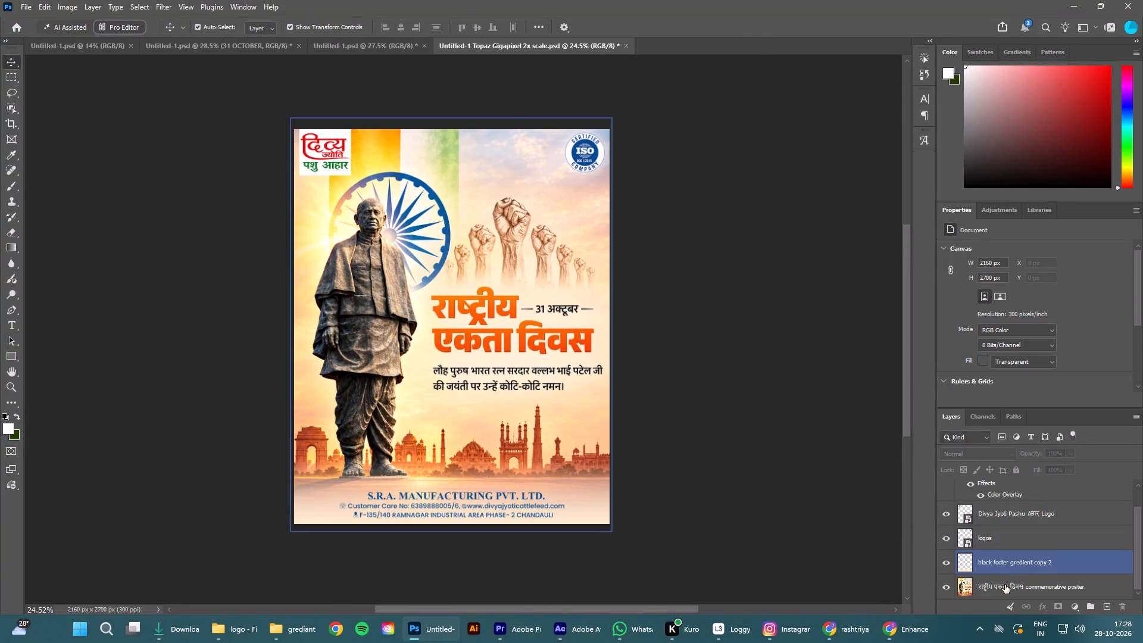
{"action": "left_click", "coordinate": [1004, 585]}
{"action": "left_click", "coordinate": [800, 508]}
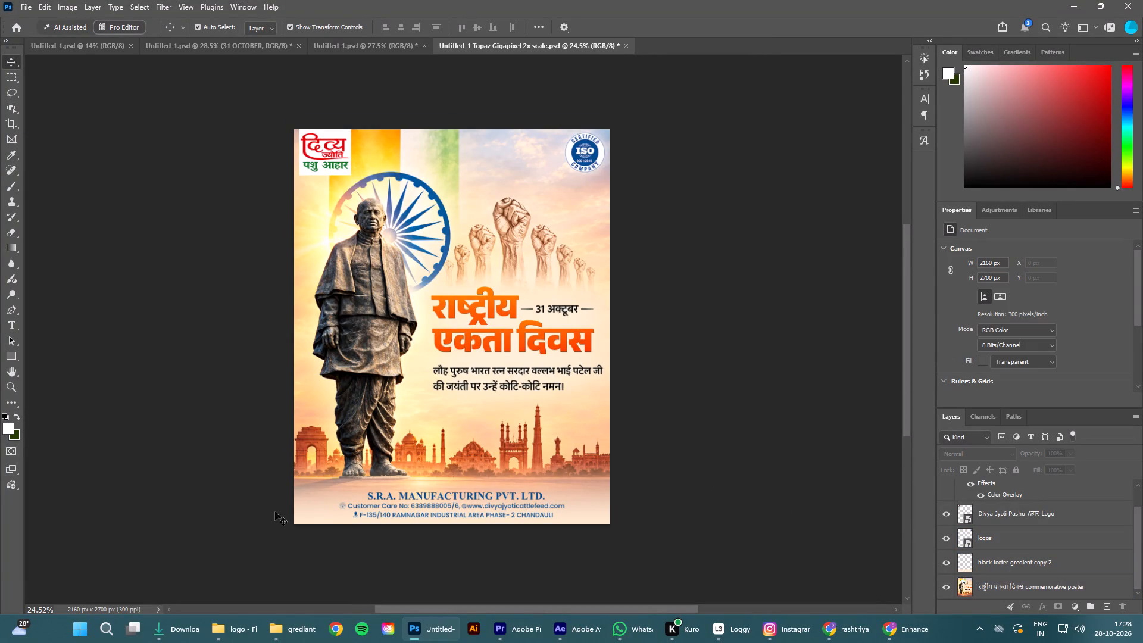
{"action": "left_click", "coordinate": [583, 505]}
{"action": "key", "text": "Delete"}
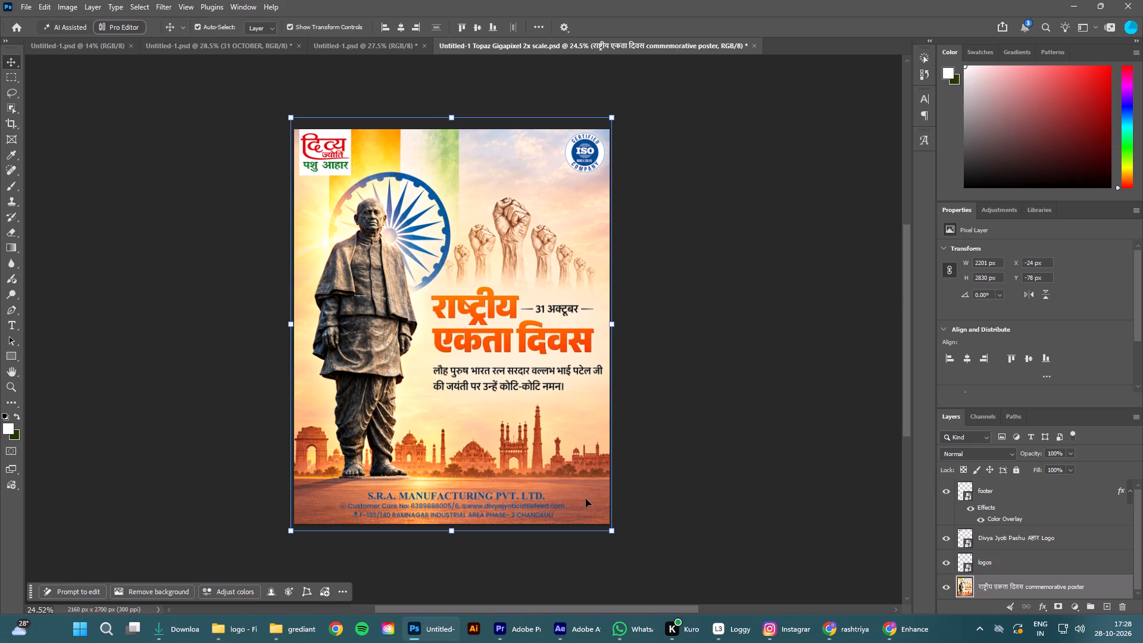
{"action": "left_click", "coordinate": [703, 451]}
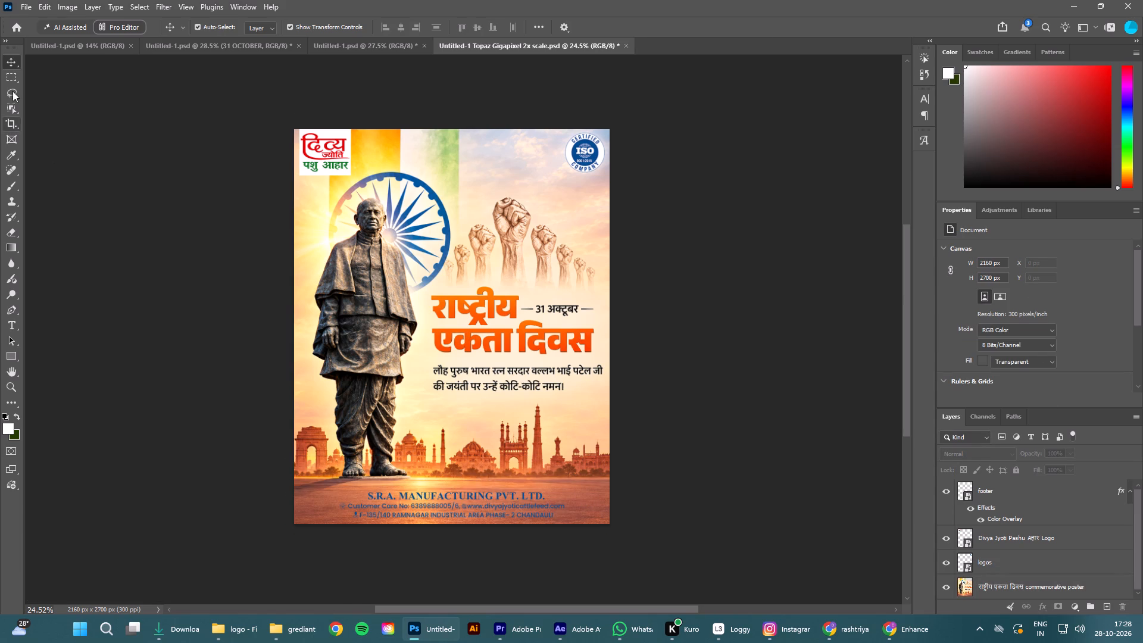
Draw a white rectangle about 2365 x 336 px across the poster's bottom and place it behind the footer text, just above the poster image.
{"action": "right_click", "coordinate": [4, 357]}
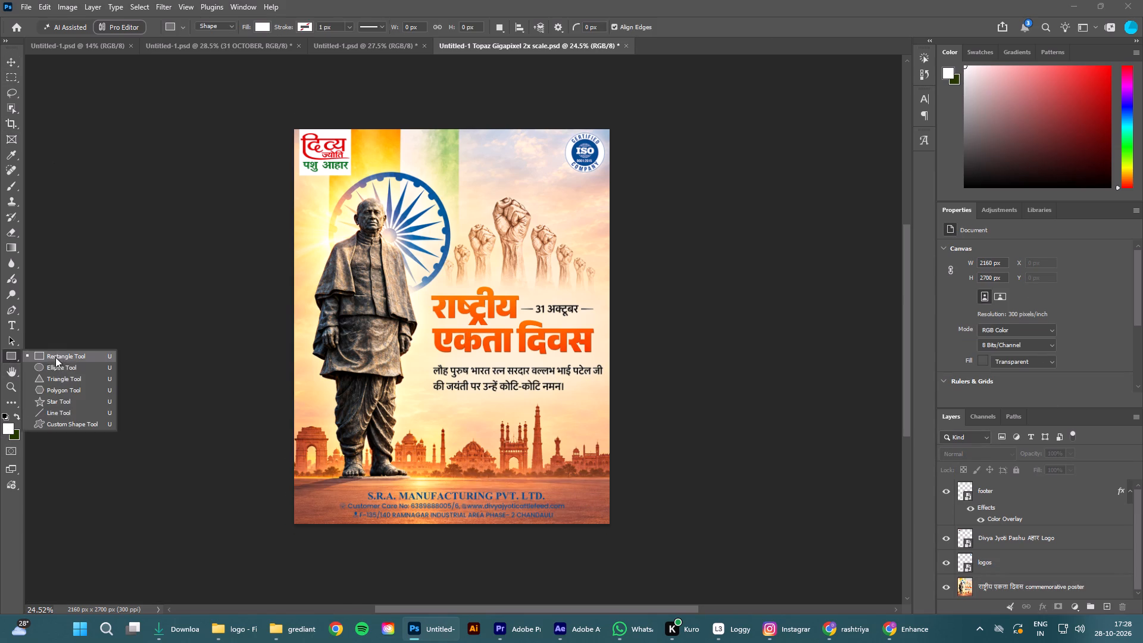
{"action": "left_click", "coordinate": [56, 357]}
{"action": "left_click_drag", "start_coordinate": [282, 485], "coordinate": [480, 505]}
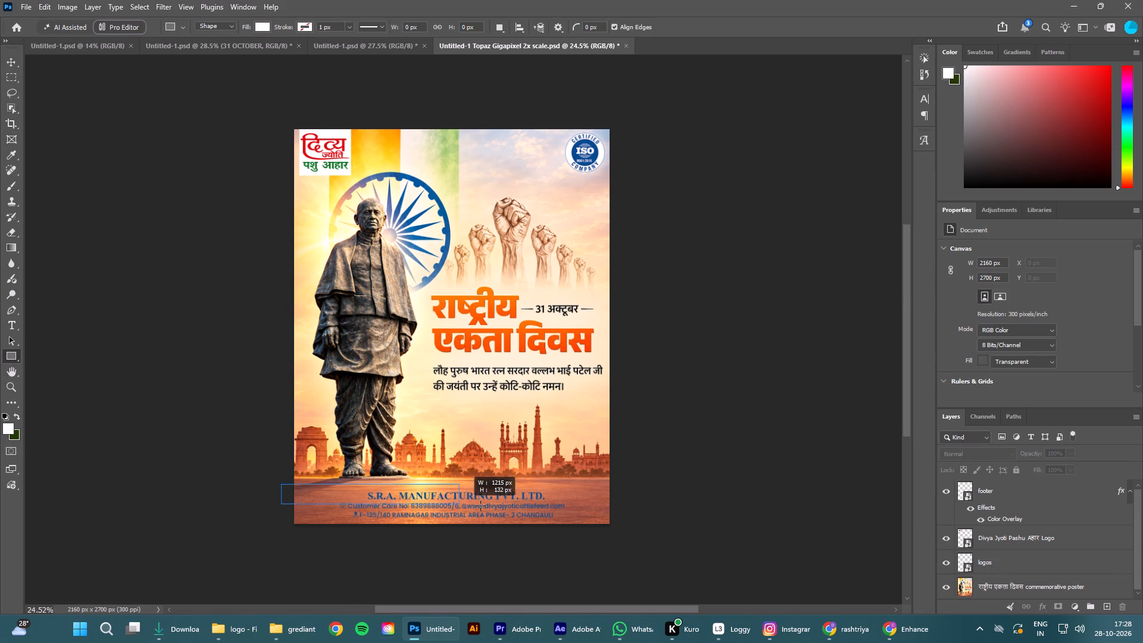
{"action": "left_click_drag", "start_coordinate": [480, 505], "coordinate": [626, 533]}
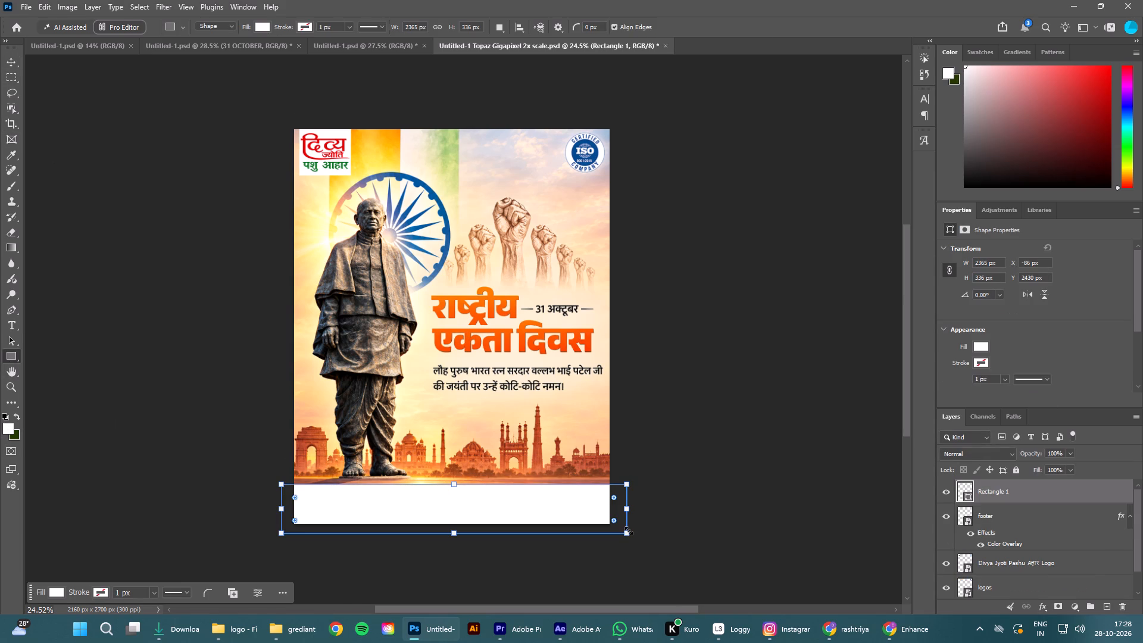
{"action": "left_click_drag", "start_coordinate": [1039, 495], "coordinate": [1042, 624]}
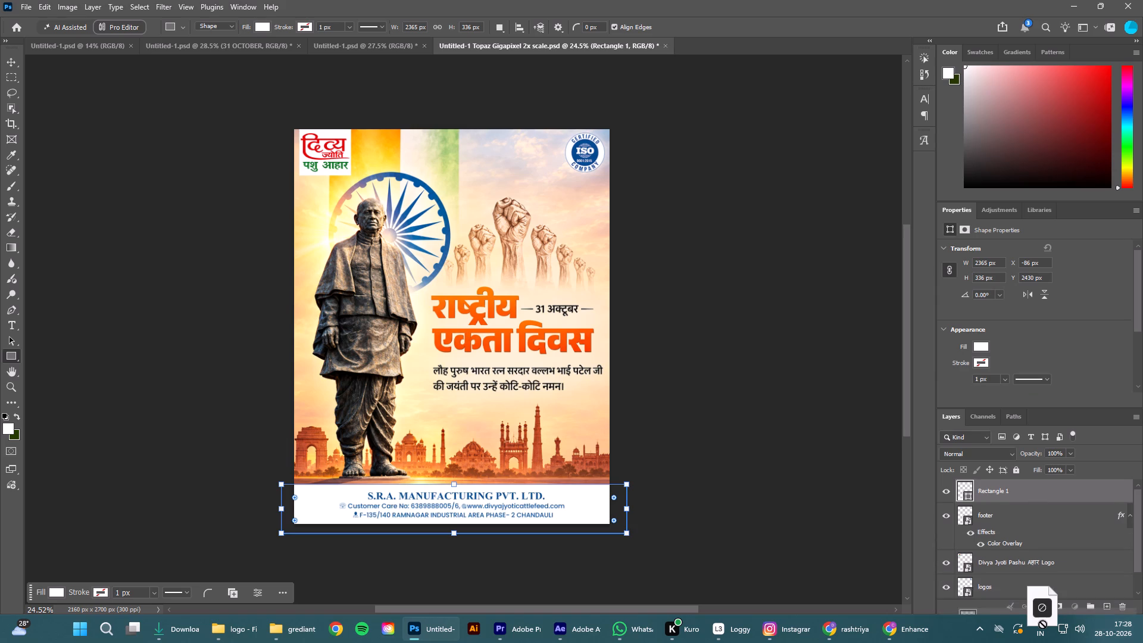
{"action": "left_click_drag", "start_coordinate": [1042, 624], "coordinate": [1034, 585]}
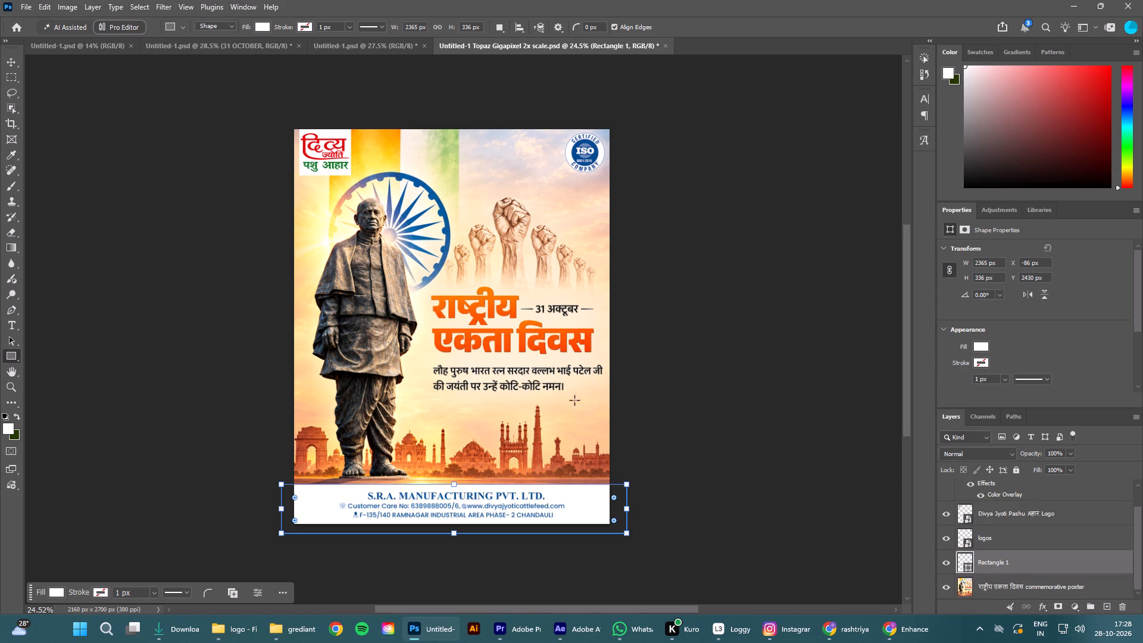
{"action": "left_click", "coordinate": [7, 65]}
{"action": "left_click", "coordinate": [111, 193]}
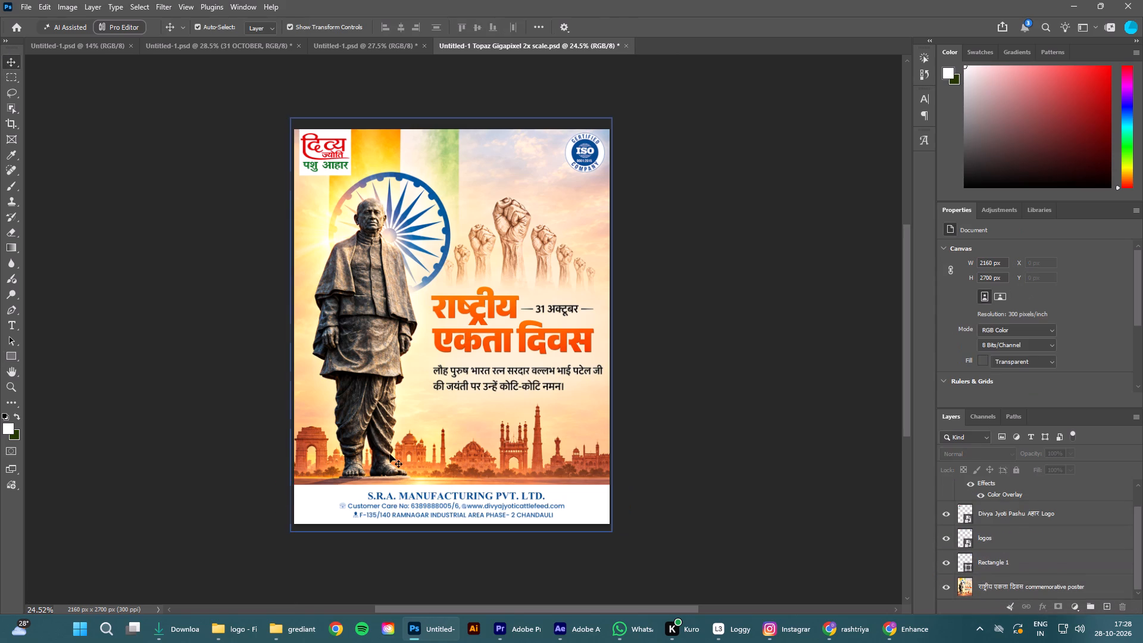
Move the commemorative poster image up 70 px to Y -148 px.
{"action": "left_click", "coordinate": [566, 228]}
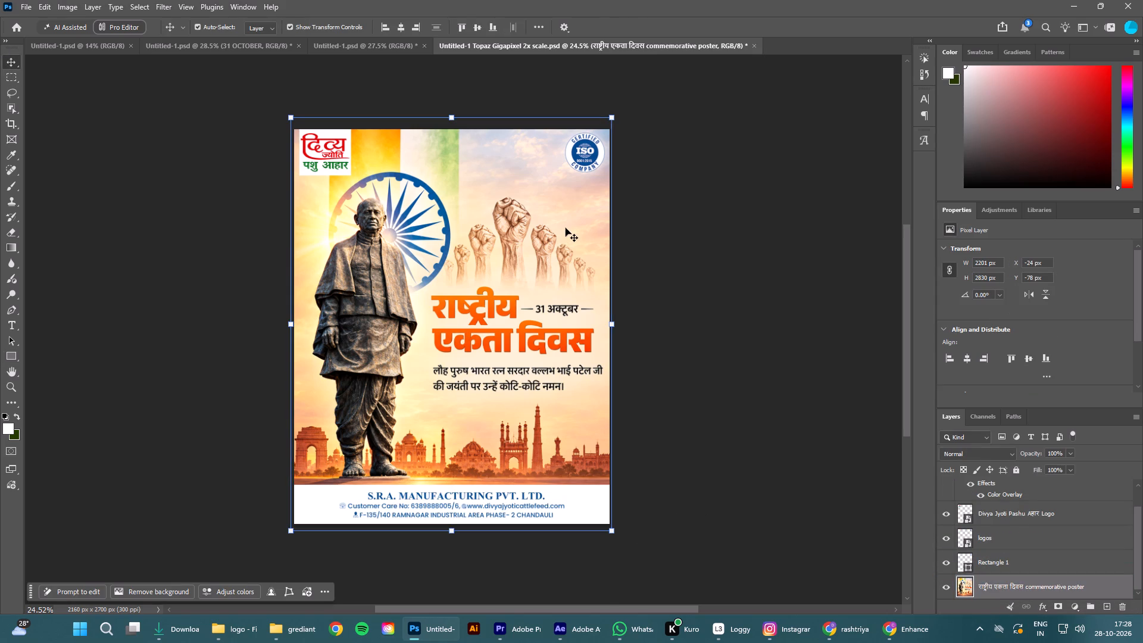
{"action": "key", "text": "shift+Up"}
{"action": "key", "text": "shift+Up"}
{"action": "key", "text": "shift+Up"}
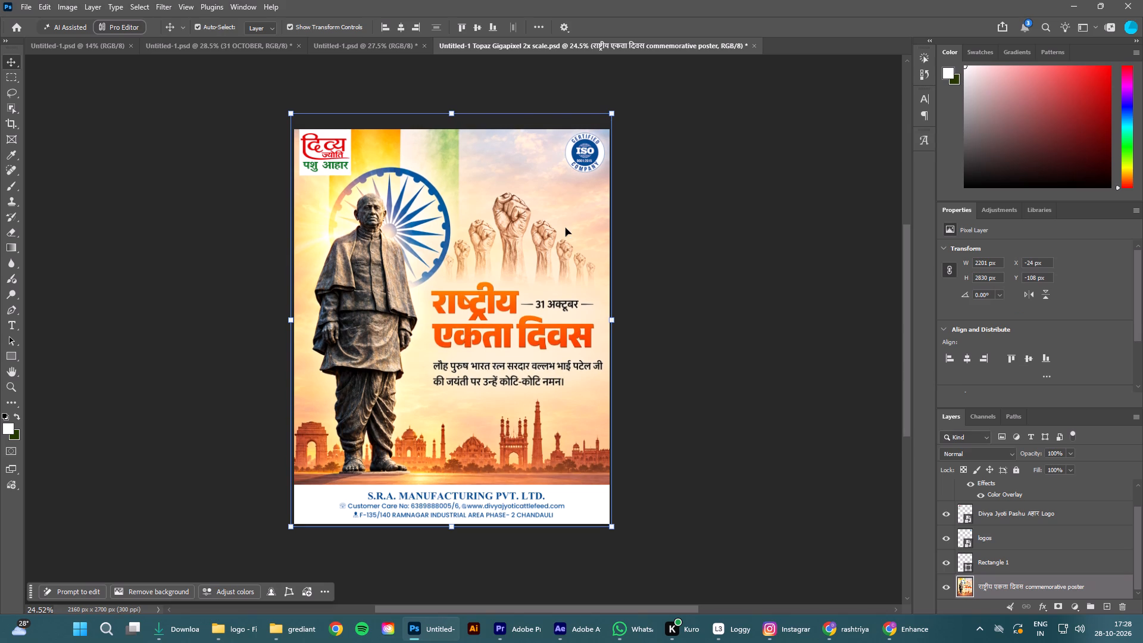
{"action": "key", "text": "shift+Up"}
{"action": "key", "text": "shift+Up"}
{"action": "key", "text": "shift+Up"}
{"action": "key", "text": "shift+Up"}
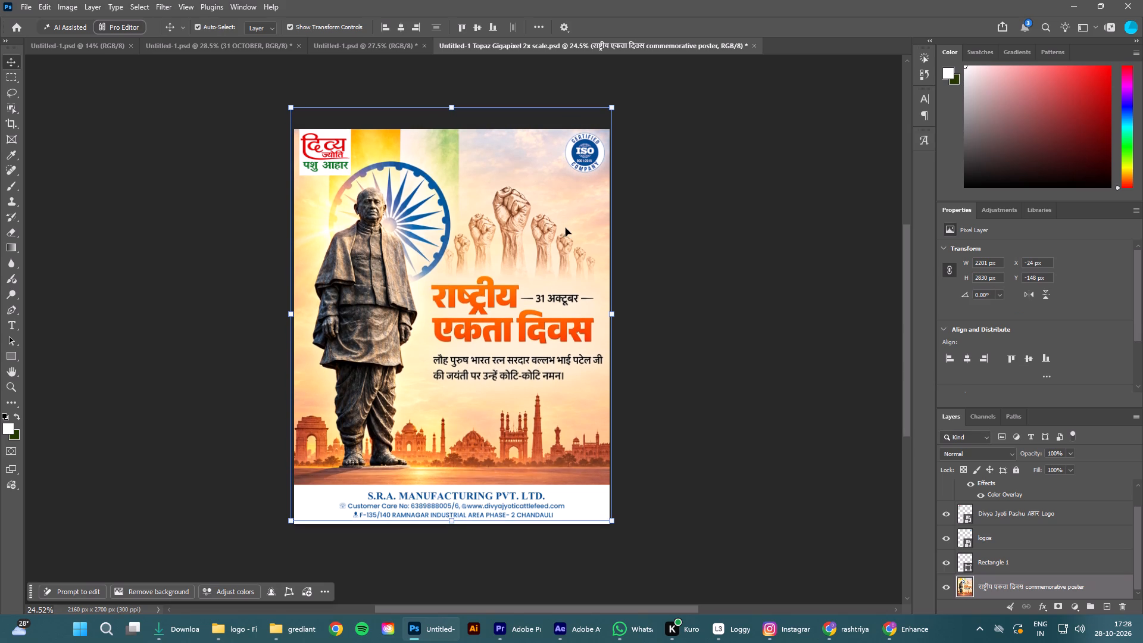
Scale the Divya Jyoti logo down slightly, keeping it anchored in the poster's upper-left corner.
{"action": "left_click", "coordinate": [326, 154]}
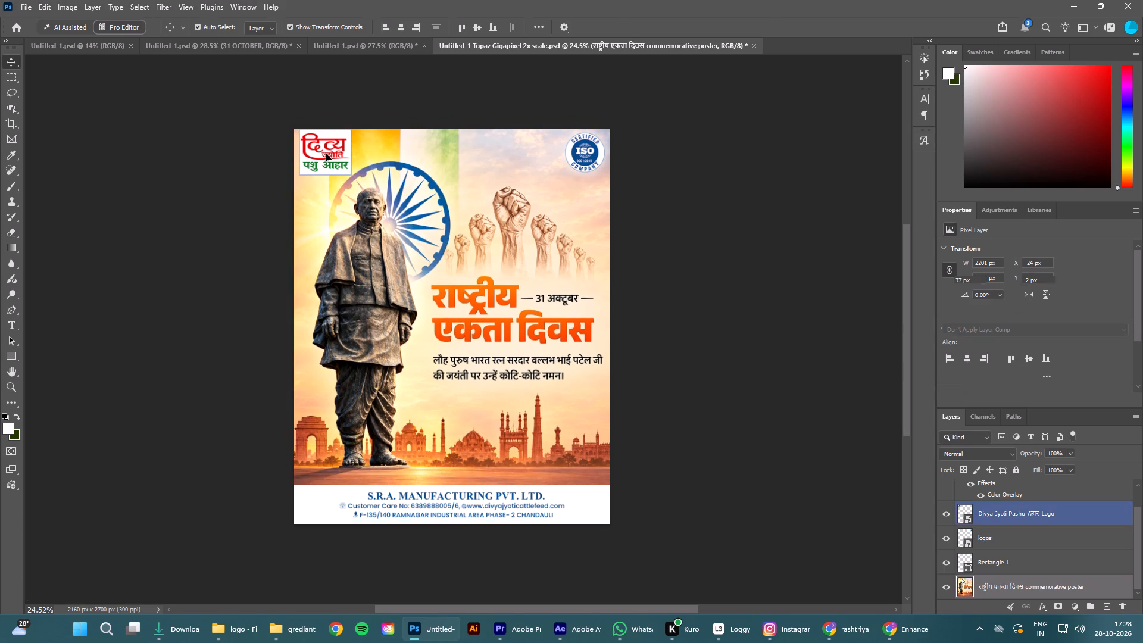
{"action": "left_click_drag", "start_coordinate": [349, 174], "coordinate": [340, 172]}
{"action": "left_click", "coordinate": [724, 23]}
{"action": "left_click", "coordinate": [814, 234]}
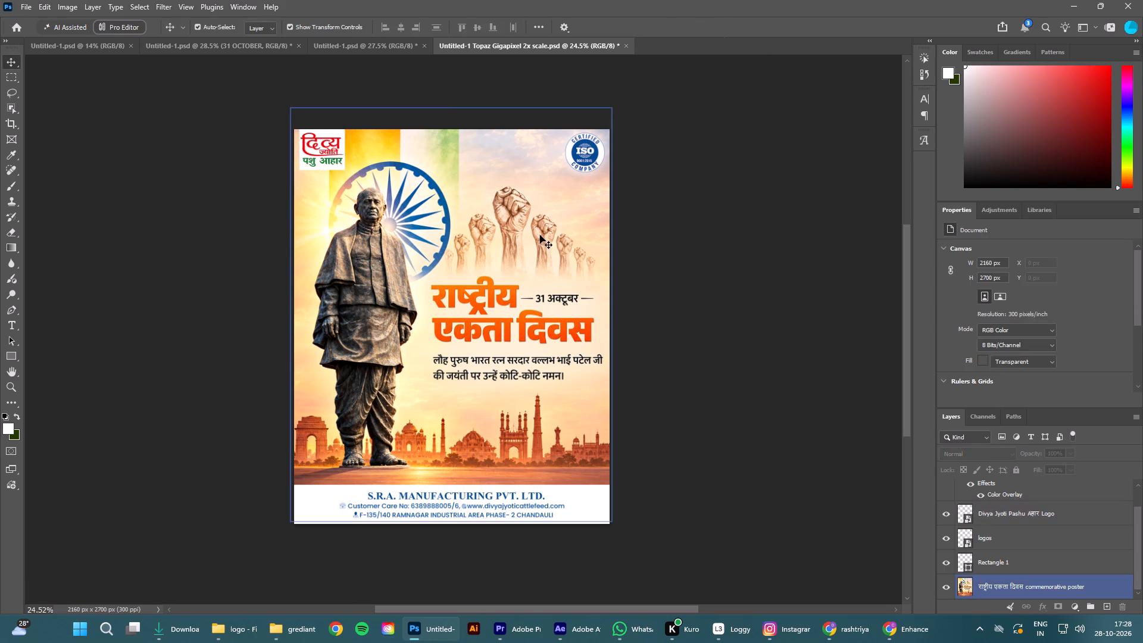
Move the commemorative poster image up another 80 px to Y -228 px and nudge it slightly back down.
{"action": "left_click", "coordinate": [540, 235]}
{"action": "key", "text": "shift+Up"}
{"action": "key", "text": "shift+Up"}
{"action": "key", "text": "shift+Up"}
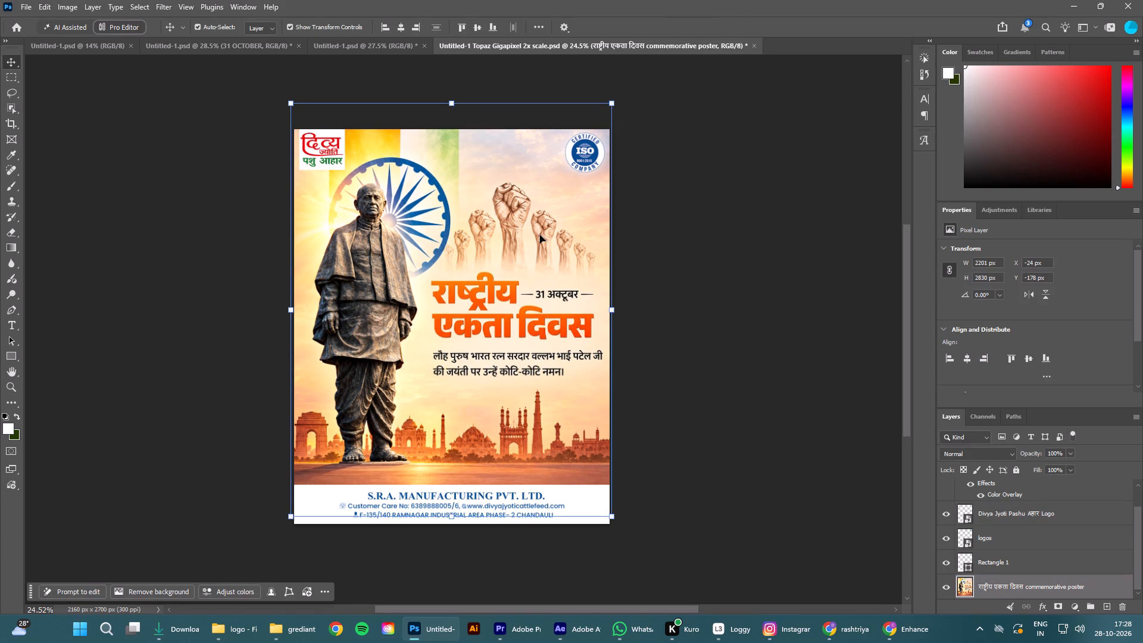
{"action": "key", "text": "shift+Up"}
{"action": "key", "text": "shift+Up"}
{"action": "key", "text": "shift+Up"}
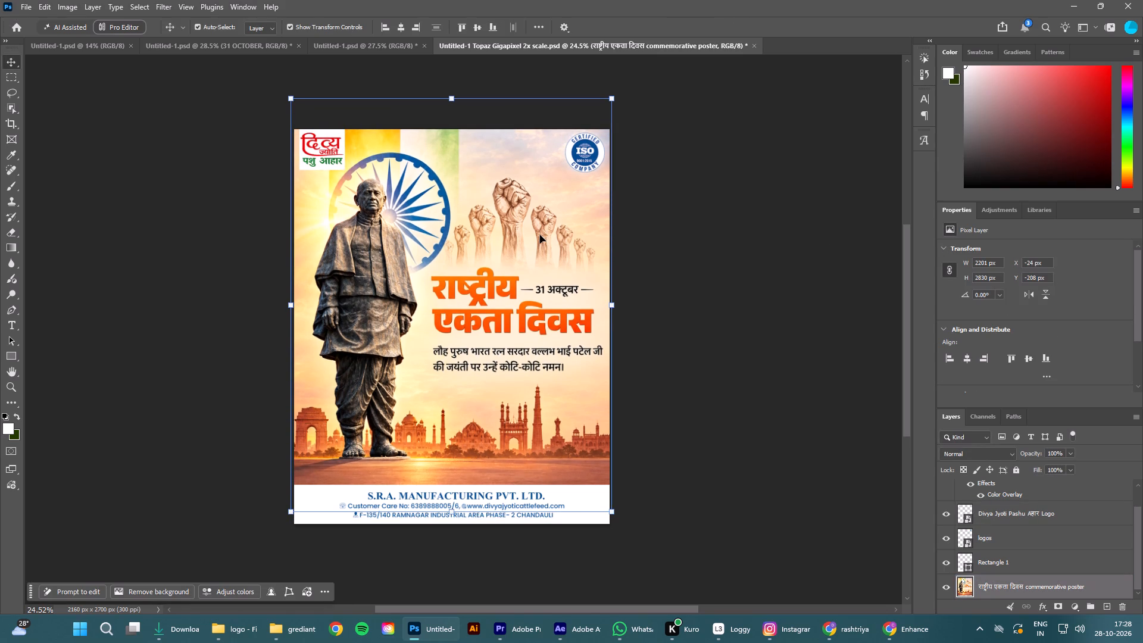
{"action": "key", "text": "shift+Up"}
{"action": "key", "text": "shift+Up"}
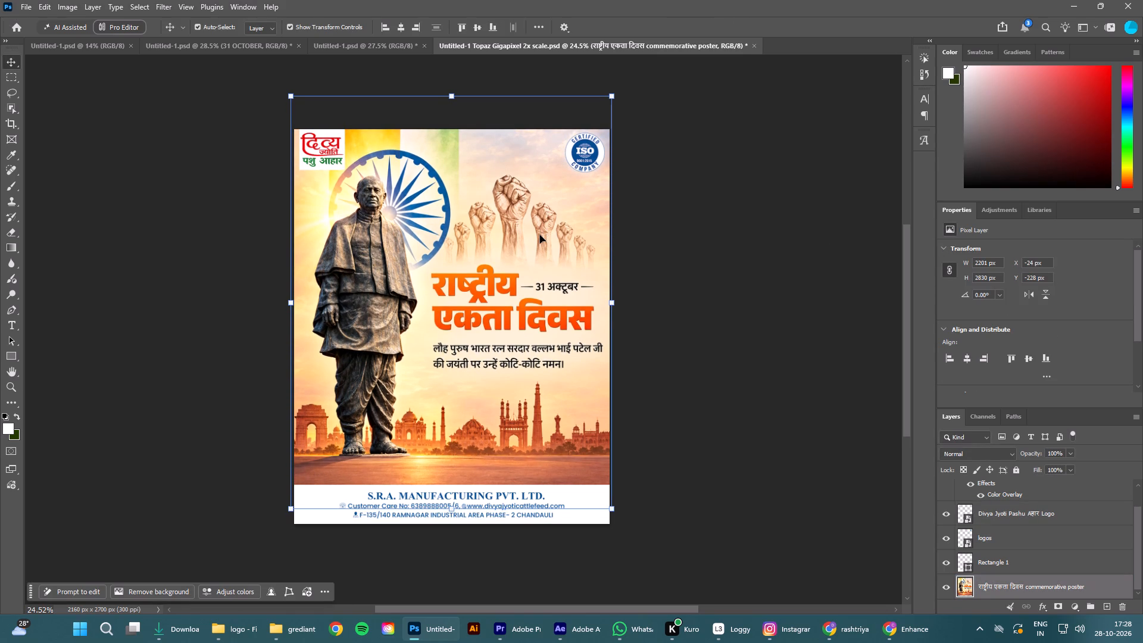
{"action": "key", "text": "Down"}
{"action": "key", "text": "Down"}
{"action": "left_click", "coordinate": [836, 305]}
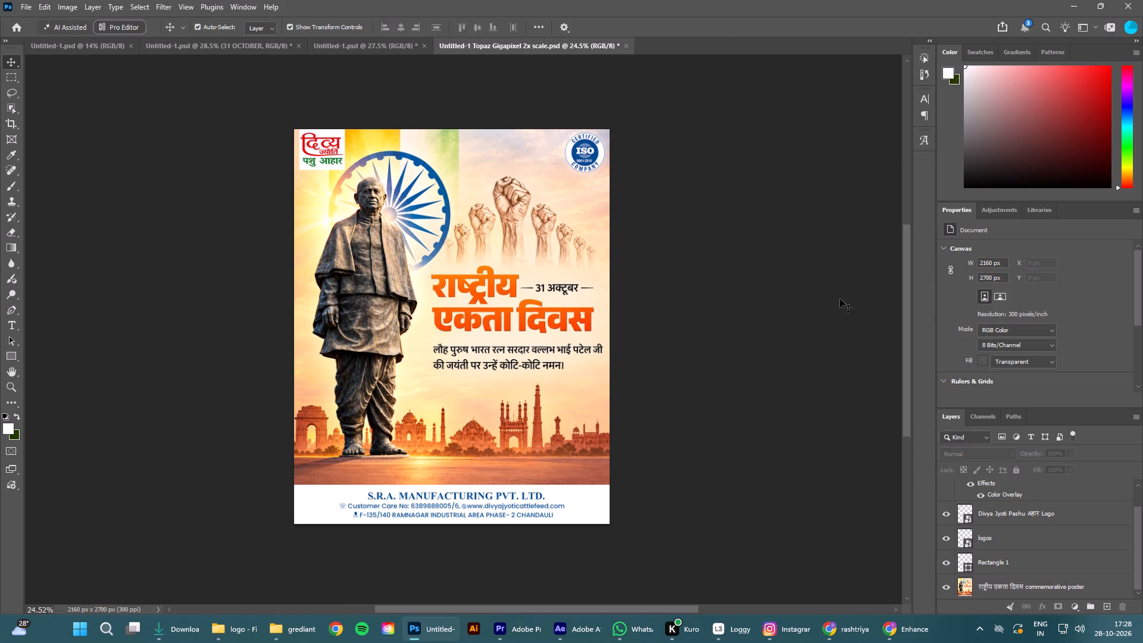
Place Layer 6.png, the pink feed bag, from the logo folder at about 126% scale over the skyline near the poster's right edge.
{"action": "left_click", "coordinate": [235, 630]}
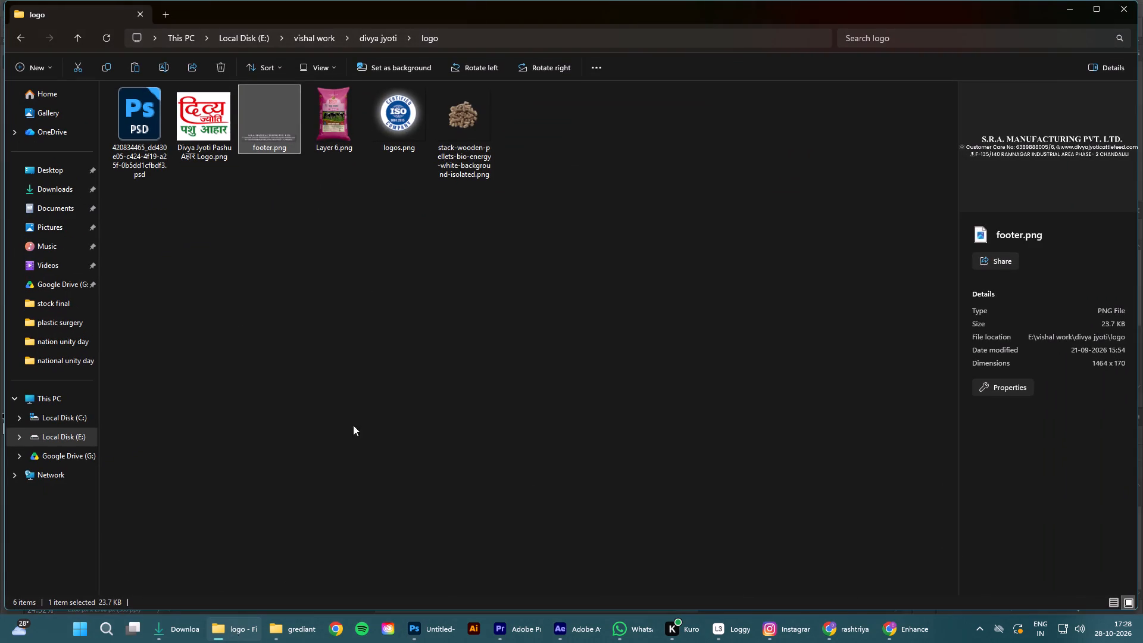
{"action": "left_click", "coordinate": [361, 288]}
{"action": "left_click", "coordinate": [336, 125]}
{"action": "left_click_drag", "start_coordinate": [336, 114], "coordinate": [513, 604]}
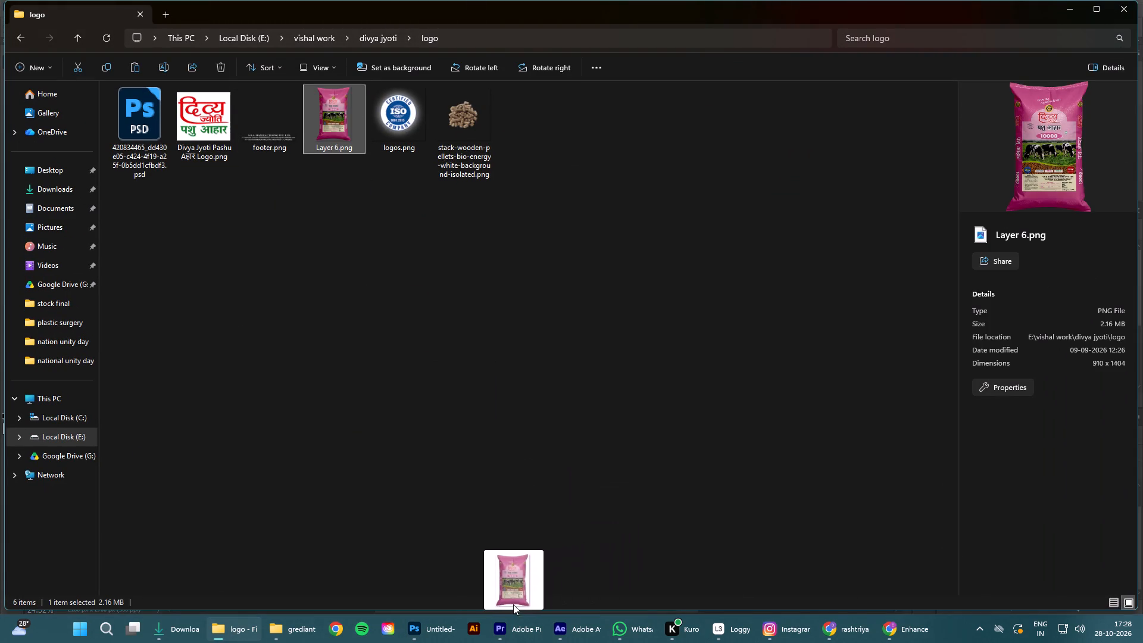
{"action": "left_click_drag", "start_coordinate": [513, 604], "coordinate": [556, 438]}
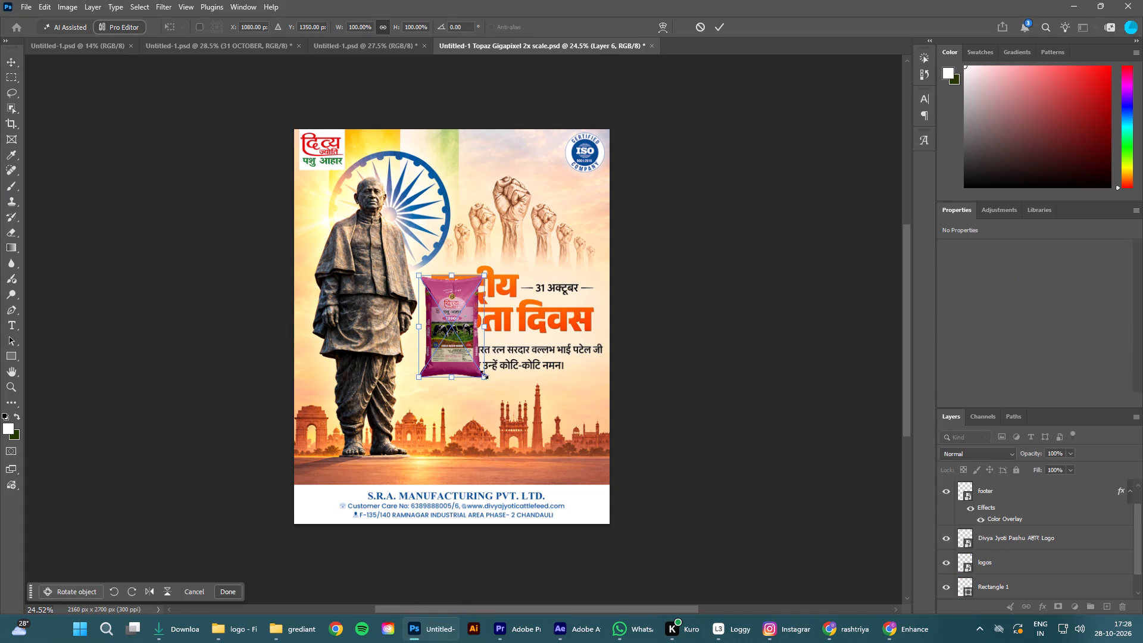
{"action": "left_click_drag", "start_coordinate": [486, 379], "coordinate": [527, 411]}
{"action": "left_click_drag", "start_coordinate": [469, 354], "coordinate": [508, 414]}
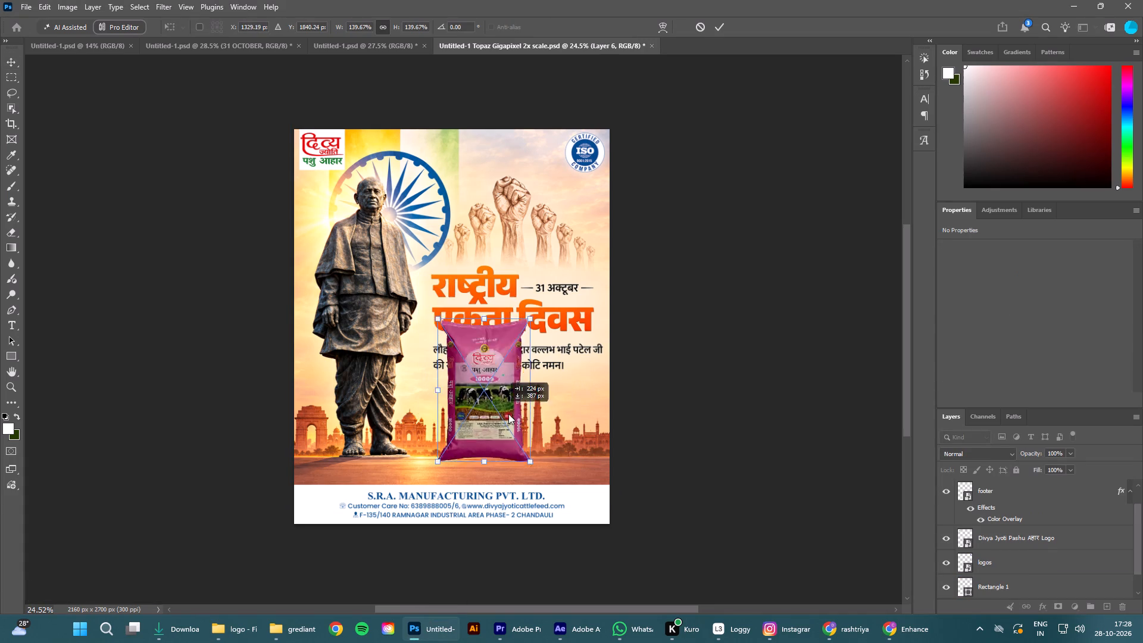
{"action": "left_click_drag", "start_coordinate": [508, 414], "coordinate": [560, 424]}
{"action": "left_click_drag", "start_coordinate": [555, 339], "coordinate": [557, 353]}
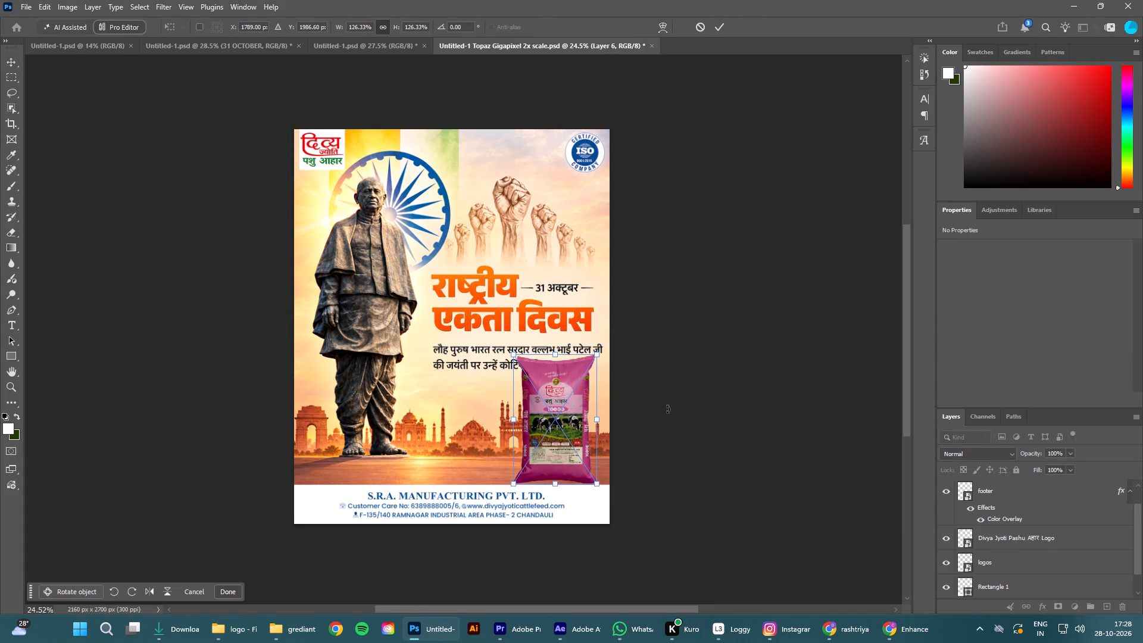
{"action": "left_click", "coordinate": [720, 26]}
{"action": "left_click", "coordinate": [679, 324]}
Shrink the feed bag to about 464 x 716 px and stand it on the white footer band to the right of the statue.
{"action": "left_click", "coordinate": [545, 413]}
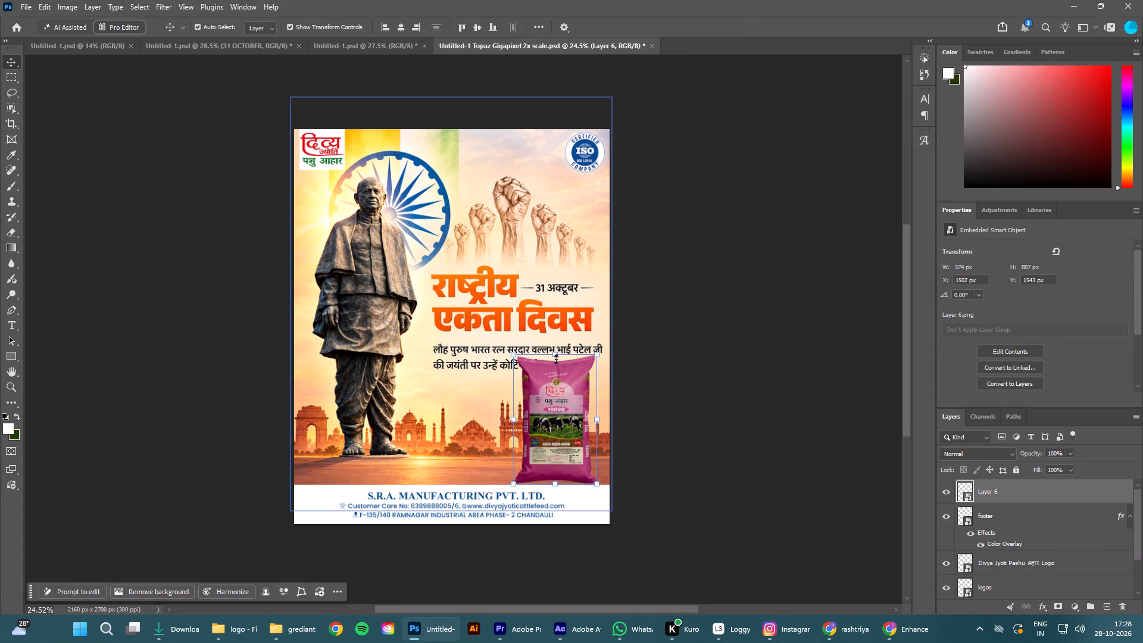
{"action": "left_click_drag", "start_coordinate": [555, 357], "coordinate": [560, 382]}
{"action": "left_click_drag", "start_coordinate": [550, 434], "coordinate": [521, 443]}
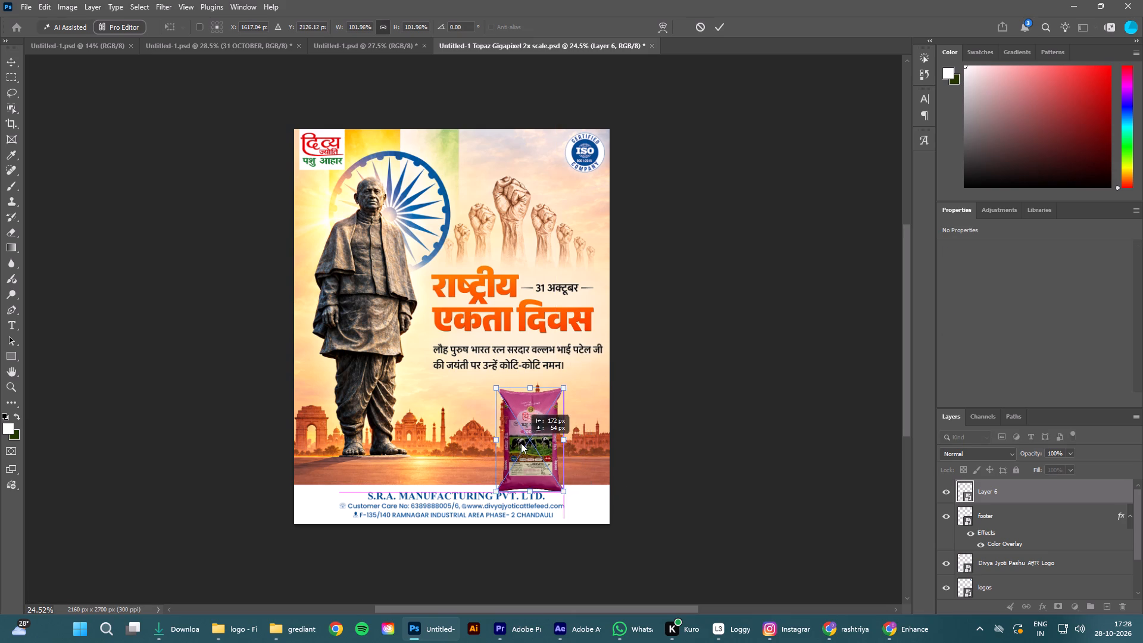
{"action": "left_click_drag", "start_coordinate": [521, 443], "coordinate": [492, 438]}
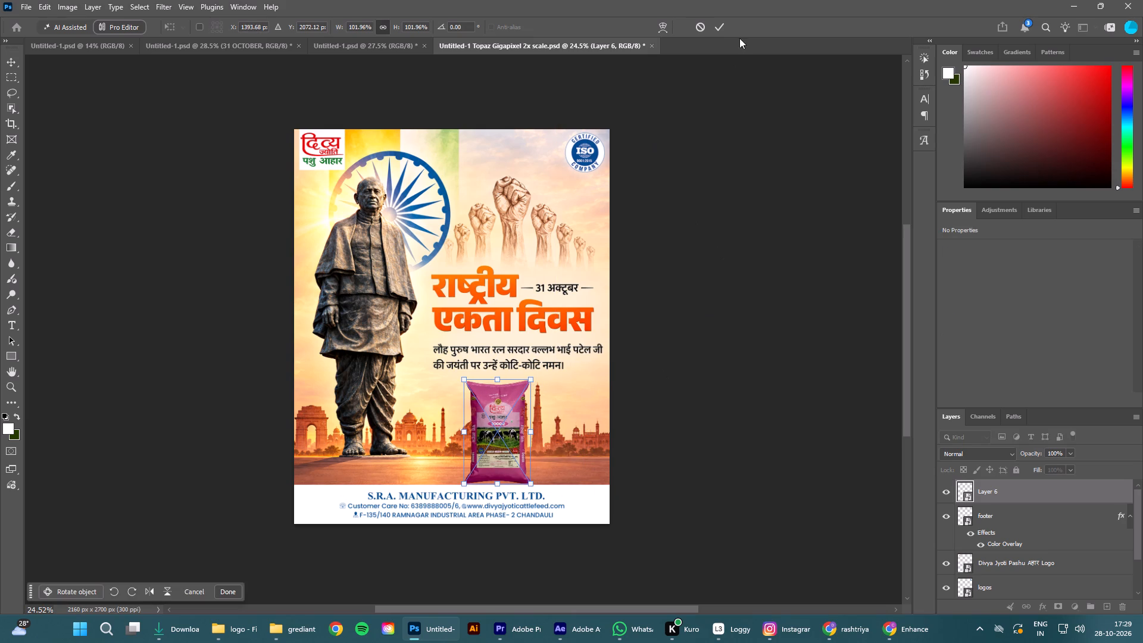
{"action": "left_click", "coordinate": [722, 22]}
{"action": "left_click", "coordinate": [726, 227]}
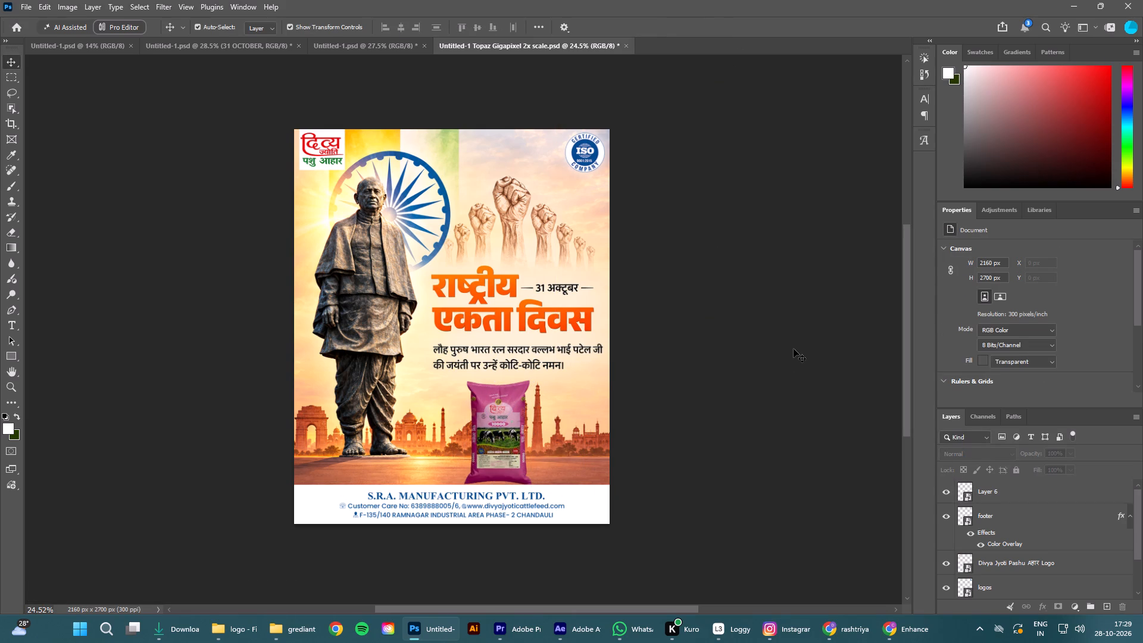
Move the Layer 6 feed bag below Rectangle 1 in the layer order, directly above the poster image.
{"action": "scroll", "coordinate": [1008, 522], "scroll_direction": "up", "scroll_amount": 7}
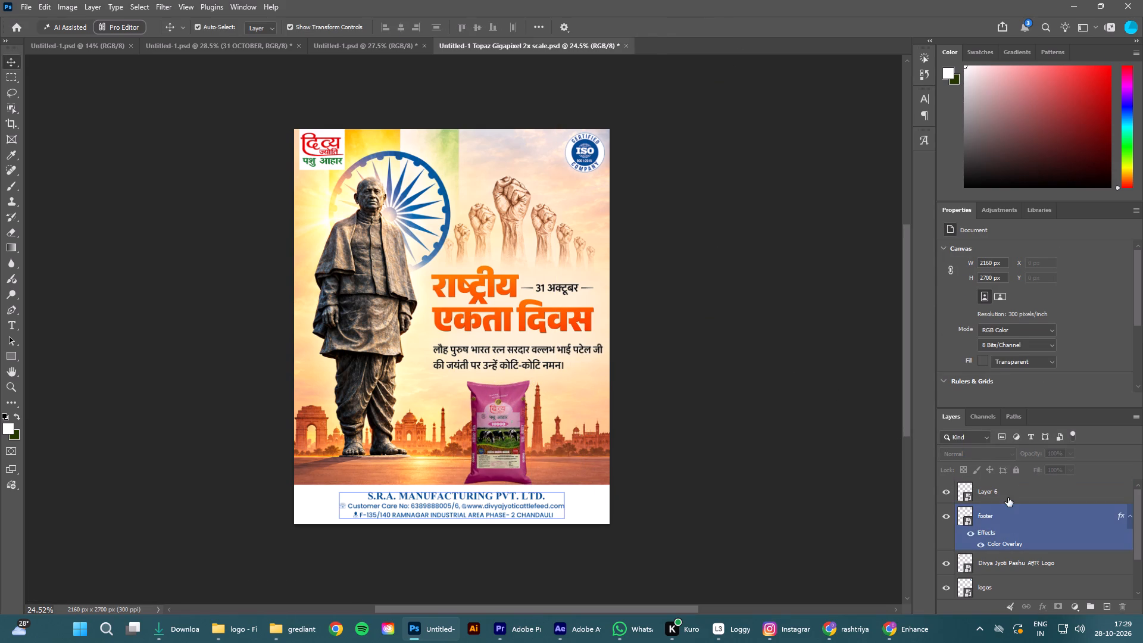
{"action": "left_click", "coordinate": [1008, 498]}
{"action": "left_click_drag", "start_coordinate": [1031, 485], "coordinate": [1038, 578]}
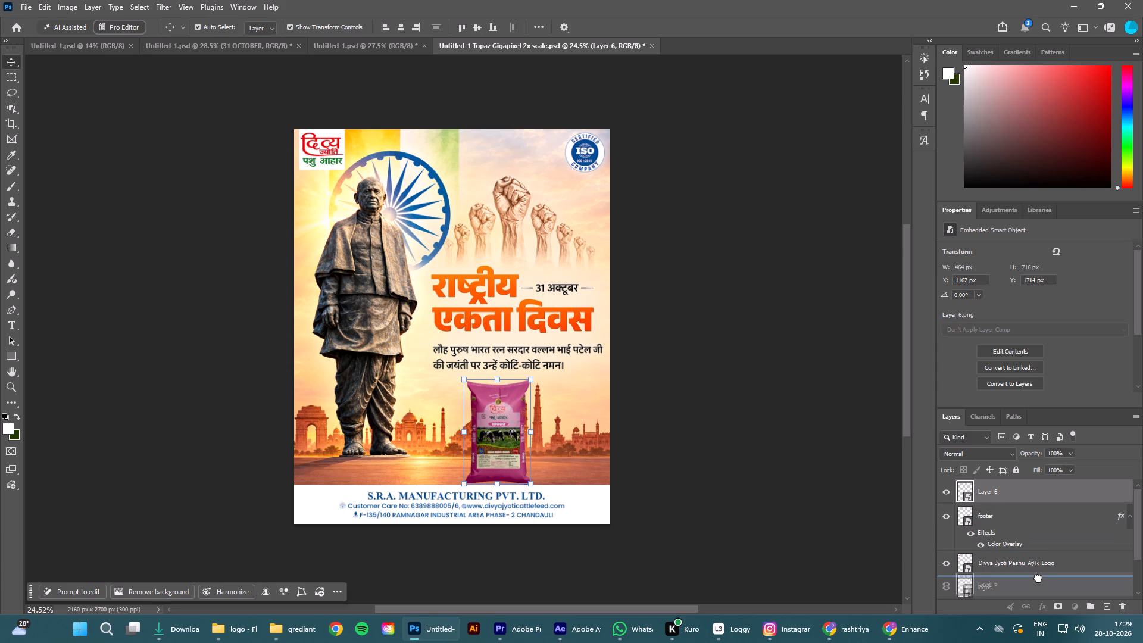
{"action": "left_click_drag", "start_coordinate": [1038, 578], "coordinate": [1032, 551]}
{"action": "left_click_drag", "start_coordinate": [1005, 533], "coordinate": [1010, 580]}
Move the feed bag right and down to about X 1472, Y 1768 px, with its base tucked behind the white footer band.
{"action": "left_click_drag", "start_coordinate": [491, 435], "coordinate": [530, 445]}
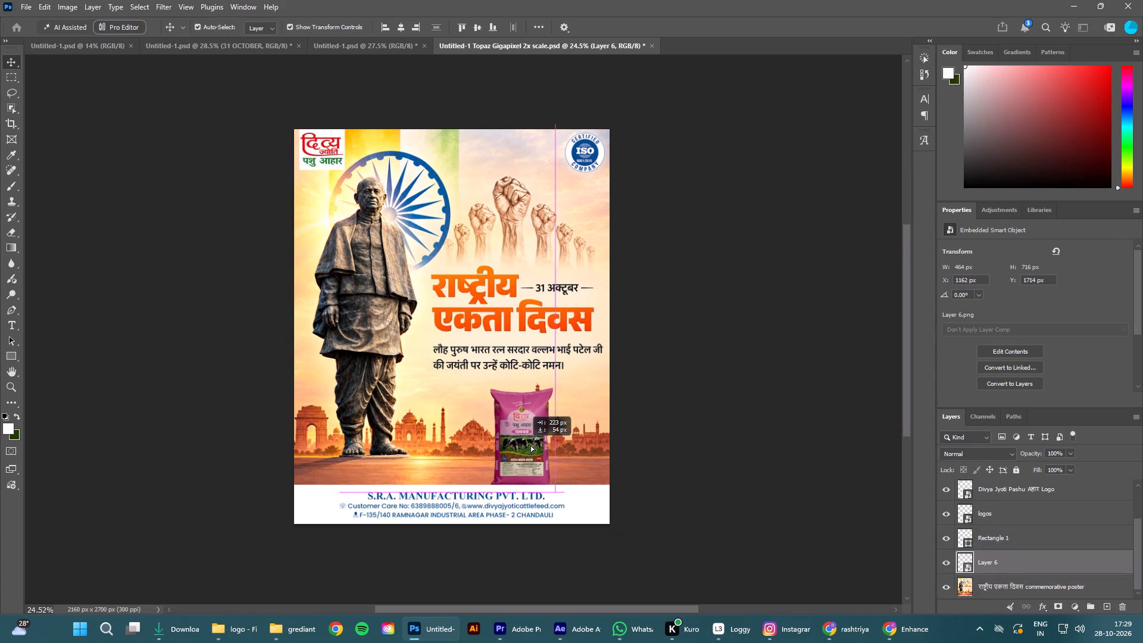
{"action": "left_click_drag", "start_coordinate": [530, 445], "coordinate": [561, 442]}
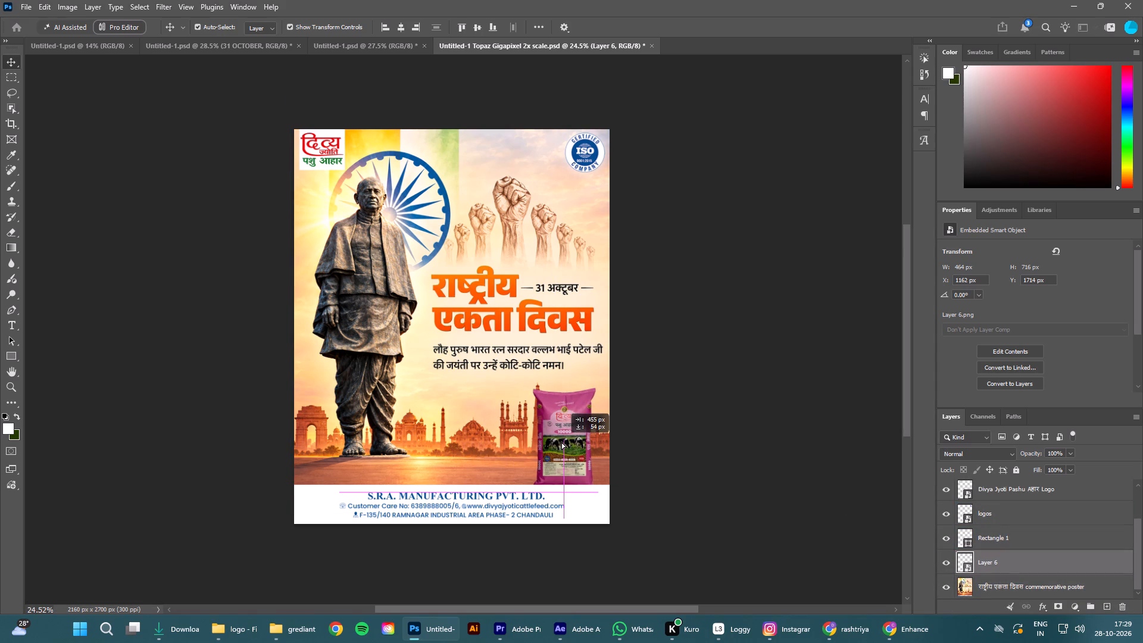
{"action": "left_click_drag", "start_coordinate": [561, 442], "coordinate": [541, 440]}
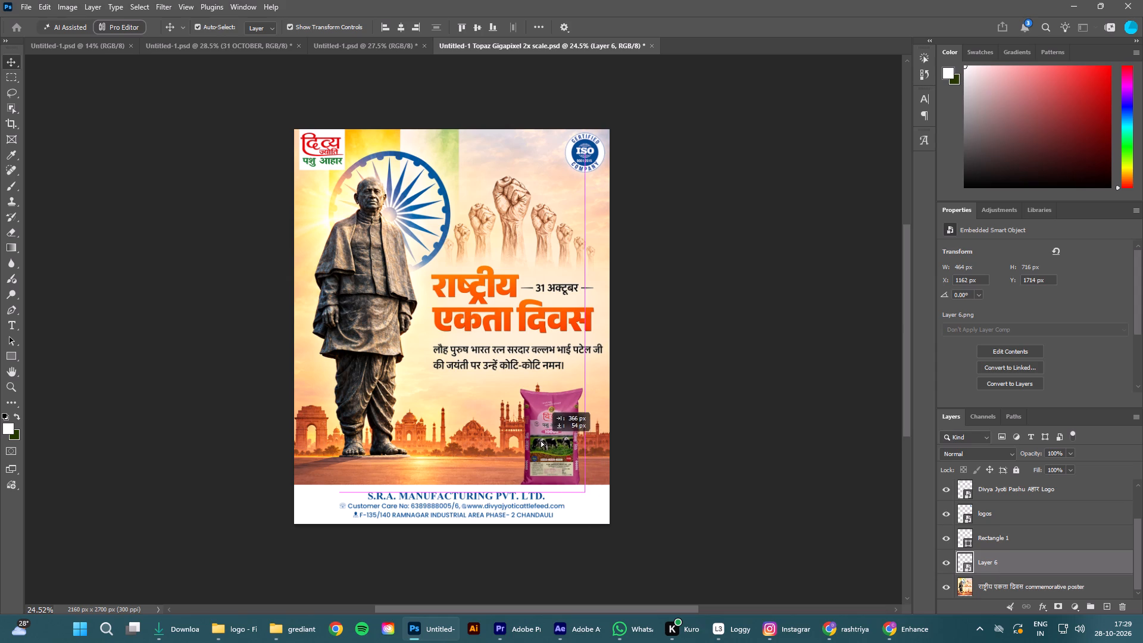
{"action": "left_click_drag", "start_coordinate": [541, 440], "coordinate": [536, 441]}
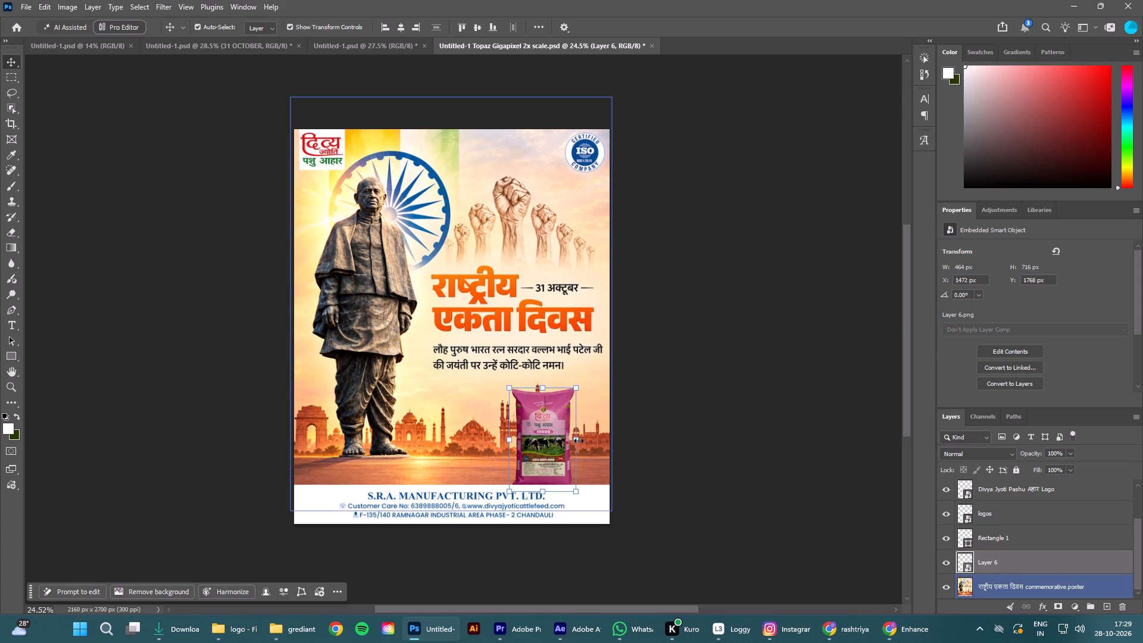
Duplicate the feed bag, and shift the original Layer 6 right to about X 1682 px so it shows behind the copy.
{"action": "left_click", "coordinate": [538, 419], "text": "alt"}
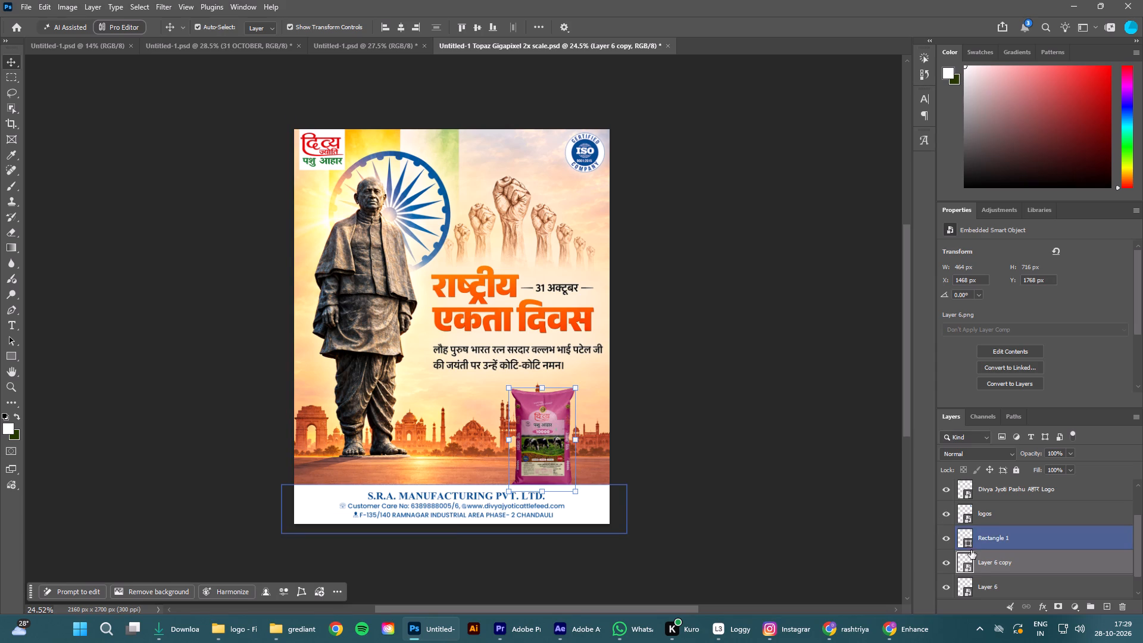
{"action": "left_click", "coordinate": [994, 539]}
{"action": "left_click", "coordinate": [1000, 588]}
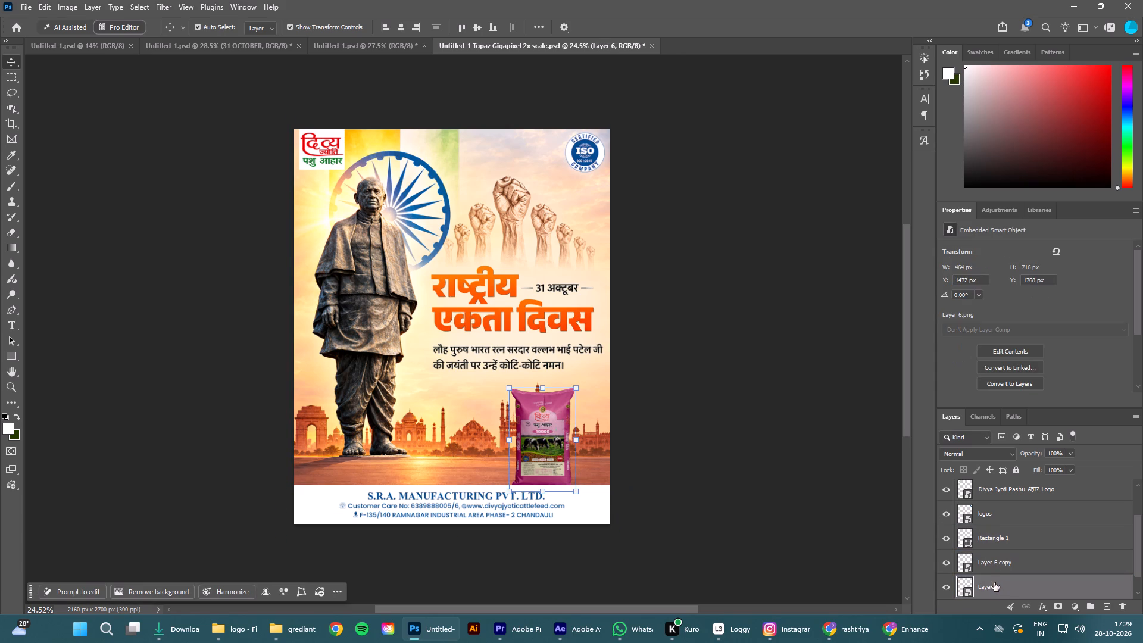
{"action": "key", "text": "shift+Right"}
{"action": "key", "text": "shift+Right"}
{"action": "key", "text": "shift+Right"}
{"action": "key", "text": "shift+Right"}
{"action": "key", "text": "shift+Right"}
{"action": "key", "text": "shift+Right"}
{"action": "key", "text": "shift+Right"}
{"action": "key", "text": "shift+Right"}
{"action": "key", "text": "shift+Right"}
{"action": "key", "text": "shift+Right"}
{"action": "key", "text": "shift+Right"}
{"action": "key", "text": "shift+Right"}
{"action": "key", "text": "shift+Right"}
{"action": "key", "text": "shift+Right"}
{"action": "key", "text": "shift+Right"}
{"action": "key", "text": "shift+Right"}
{"action": "key", "text": "shift+Right"}
{"action": "key", "text": "shift+Right"}
{"action": "key", "text": "shift+Right"}
{"action": "key", "text": "shift+Right"}
{"action": "key", "text": "shift+Right"}
{"action": "key", "text": "shift+Right"}
{"action": "key", "text": "shift+Right"}
{"action": "key", "text": "shift+Right"}
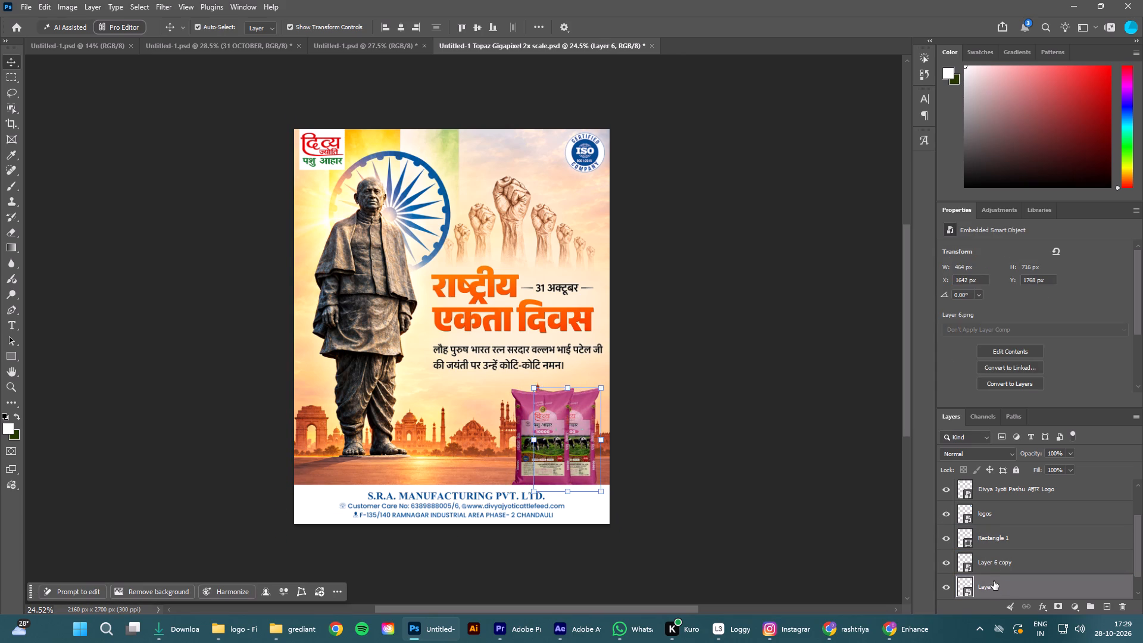
{"action": "key", "text": "shift+Right"}
{"action": "key", "text": "shift+Right"}
{"action": "key", "text": "shift+Right"}
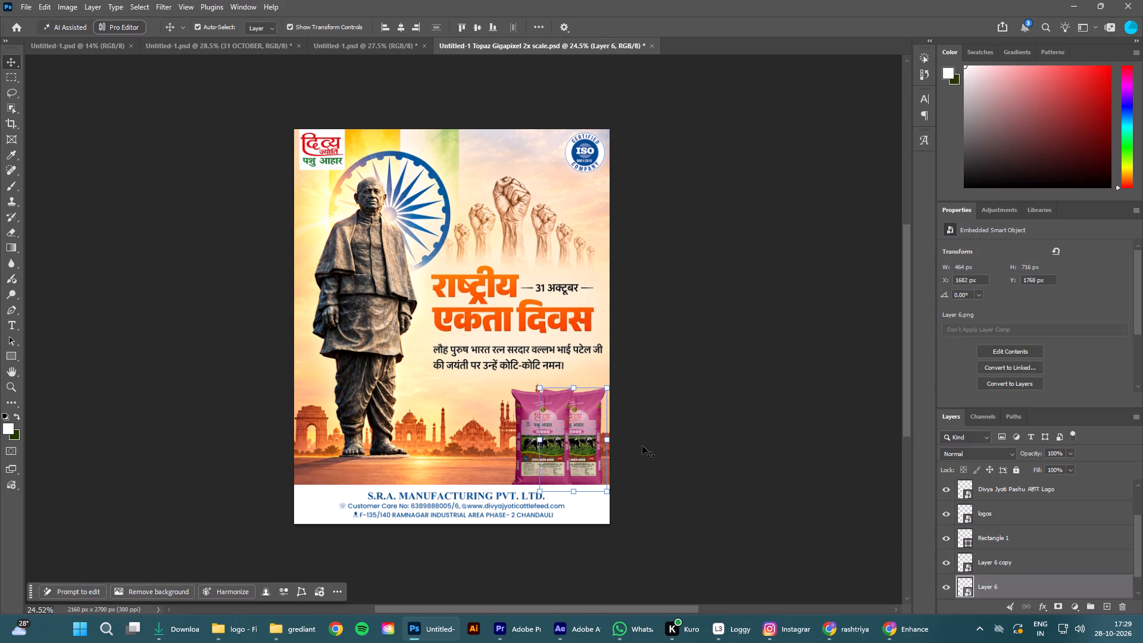
{"action": "left_click", "coordinate": [674, 441]}
Duplicate the Layer 6 copy bag leftward to about X 1179, Y 1768 px as the third bag in the row.
{"action": "left_click", "coordinate": [549, 429]}
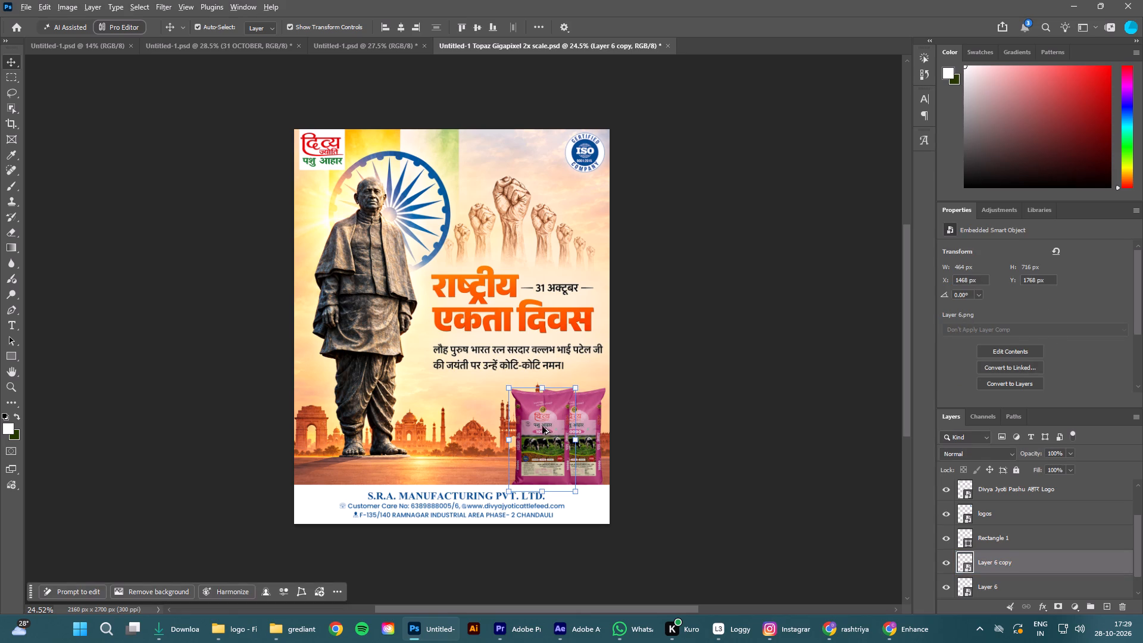
{"action": "left_click_drag", "start_coordinate": [542, 426], "coordinate": [499, 427], "text": "alt"}
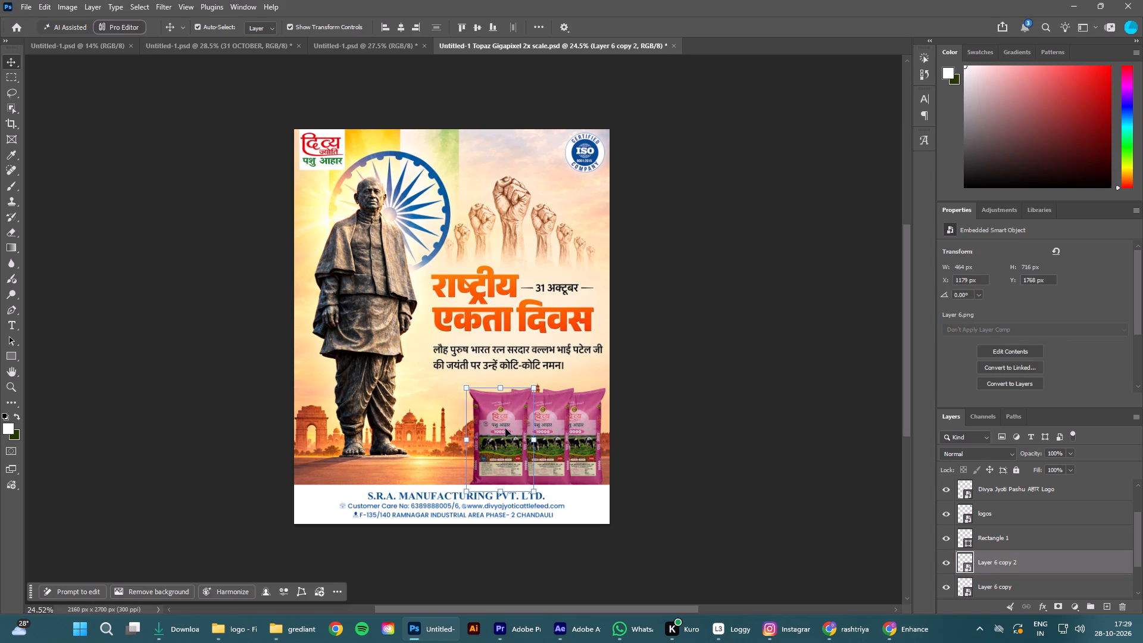
Move Layer 6 copy above Layer 6 copy 2 in the layer order so the middle bag stands in front.
{"action": "scroll", "coordinate": [1037, 573], "scroll_direction": "down", "scroll_amount": 1}
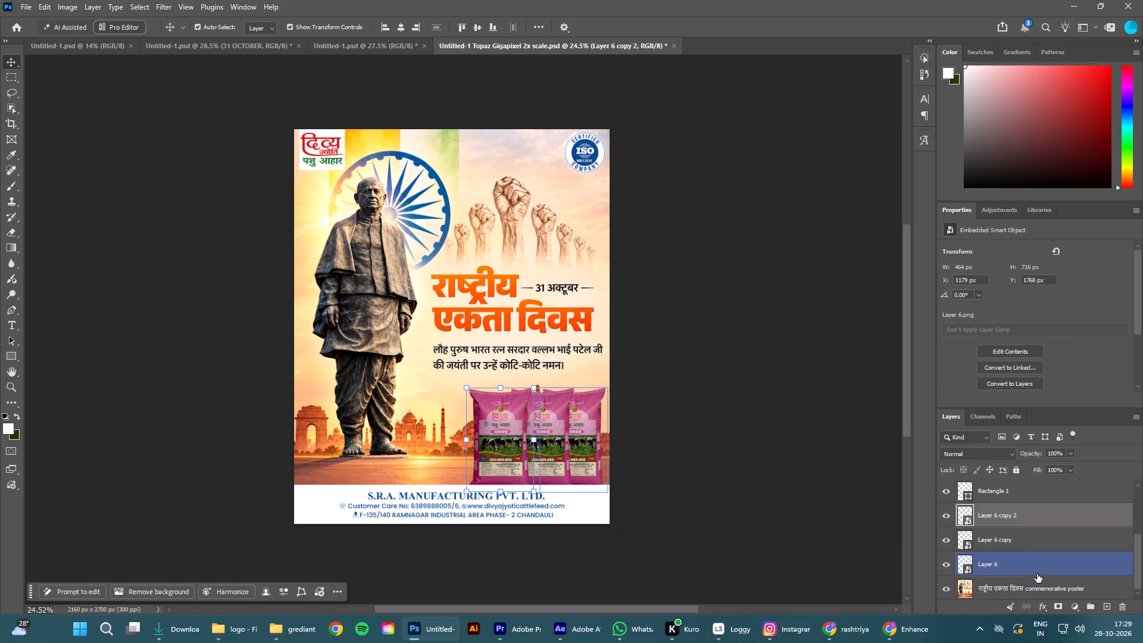
{"action": "left_click_drag", "start_coordinate": [1028, 544], "coordinate": [1020, 510]}
{"action": "left_click", "coordinate": [752, 473]}
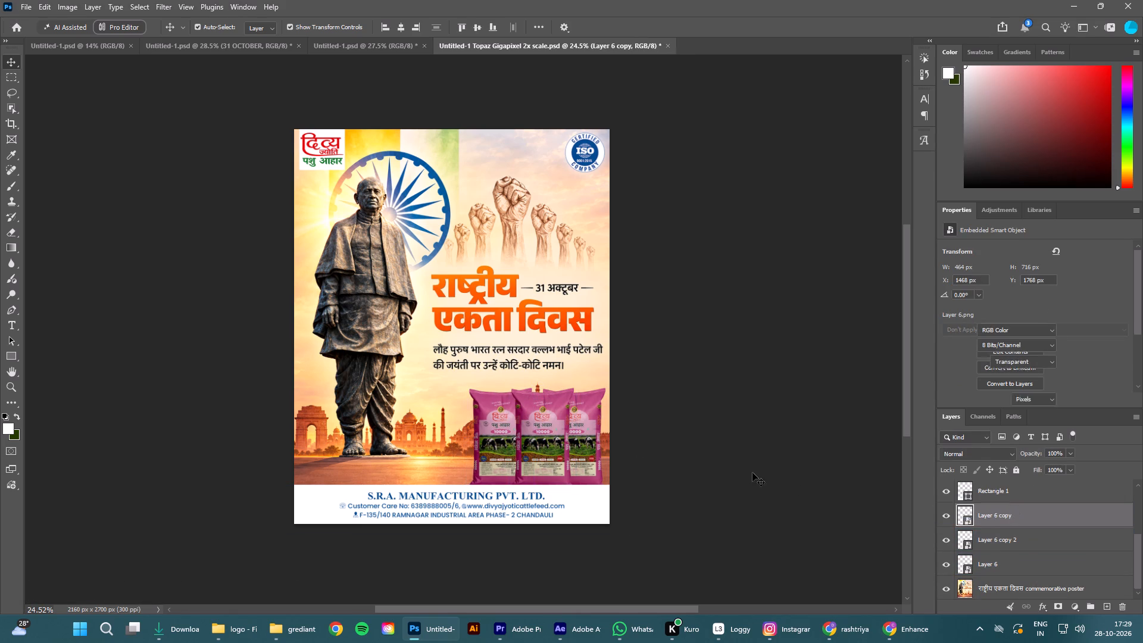
Scale the leftmost bag, Layer 6 copy 2, down to about 95.58% while keeping its base on the footer band.
{"action": "left_click", "coordinate": [497, 418]}
{"action": "left_click_drag", "start_coordinate": [498, 389], "coordinate": [498, 392]}
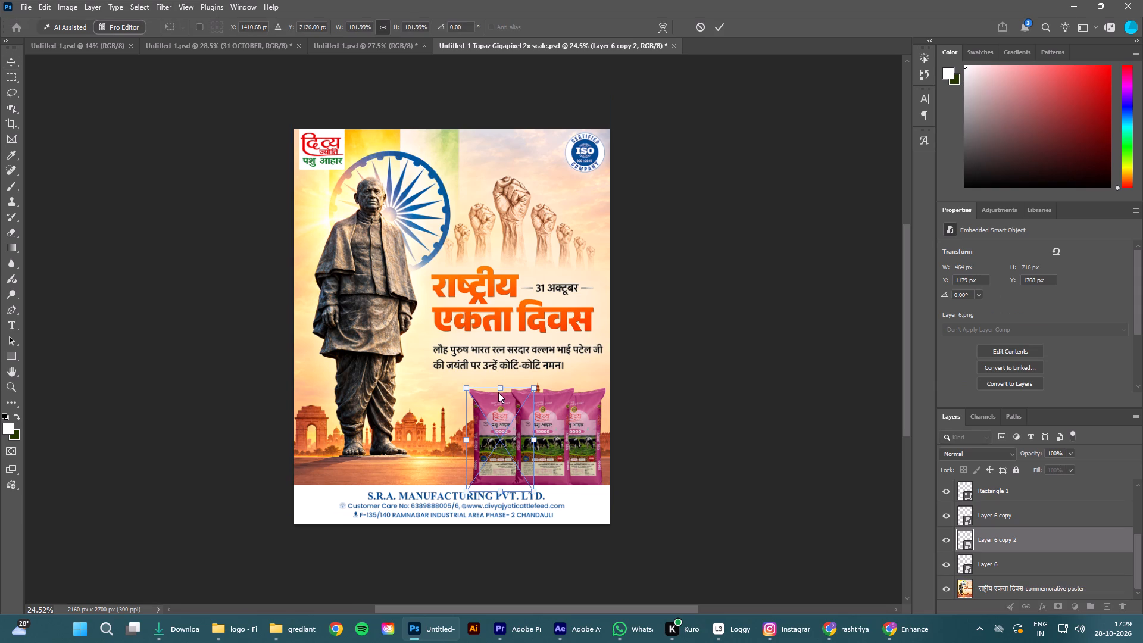
{"action": "left_click_drag", "start_coordinate": [498, 392], "coordinate": [499, 395]}
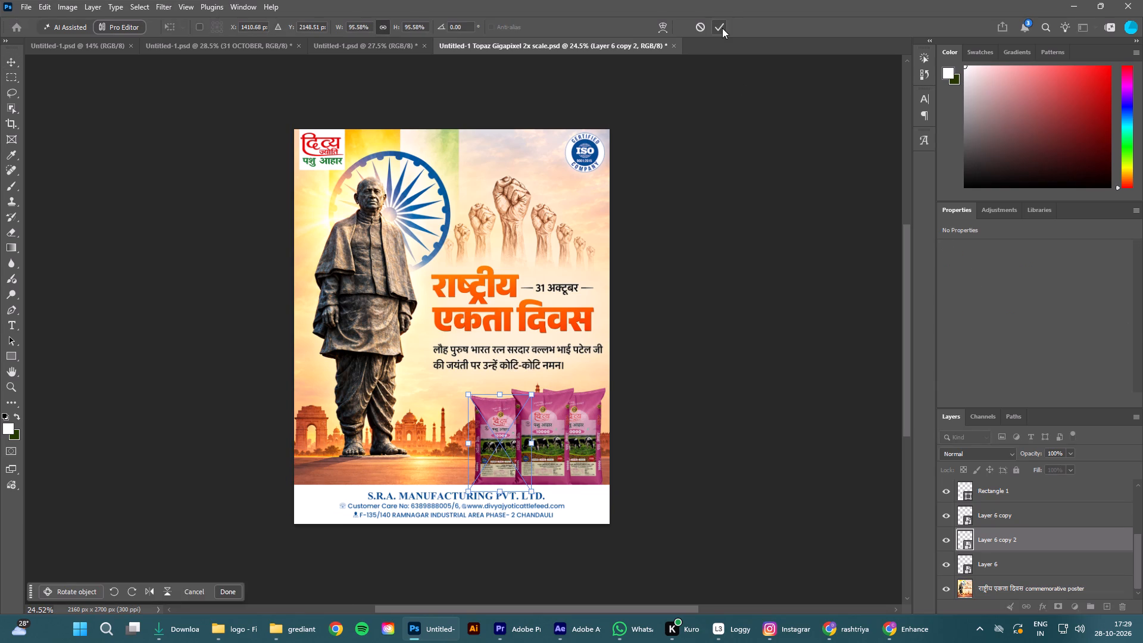
{"action": "left_click", "coordinate": [722, 28]}
{"action": "left_click", "coordinate": [780, 331]}
Scale the rightmost bag, Layer 6, down to about 95.58%, roughly 435 x 671 px, keeping its base in place.
{"action": "left_click", "coordinate": [590, 438]}
{"action": "left_click", "coordinate": [574, 385]}
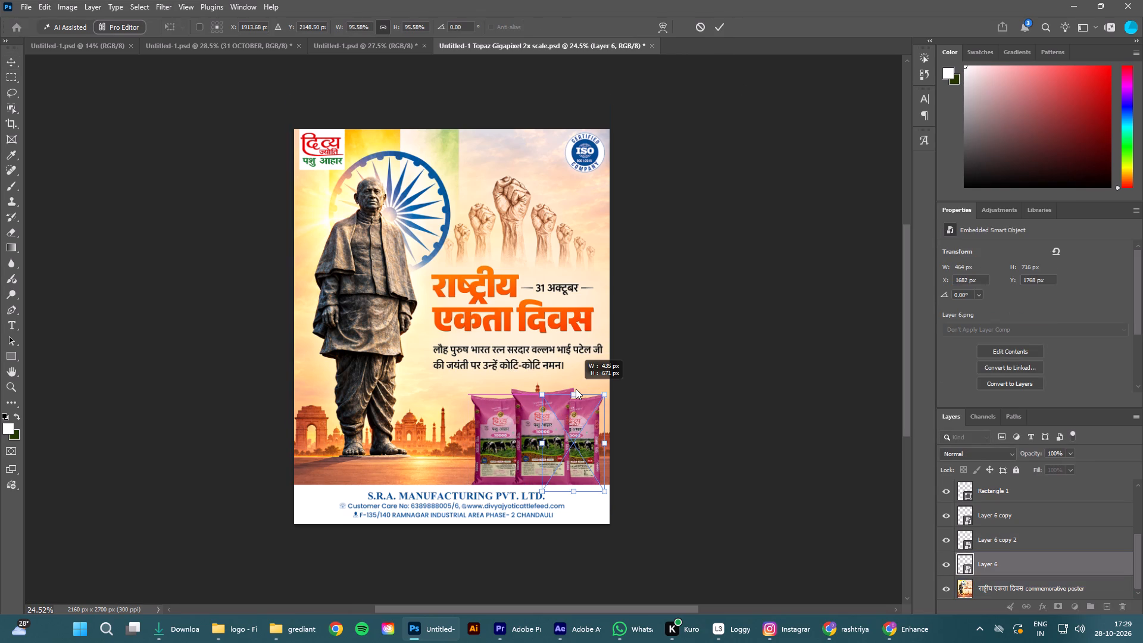
{"action": "left_click", "coordinate": [716, 26]}
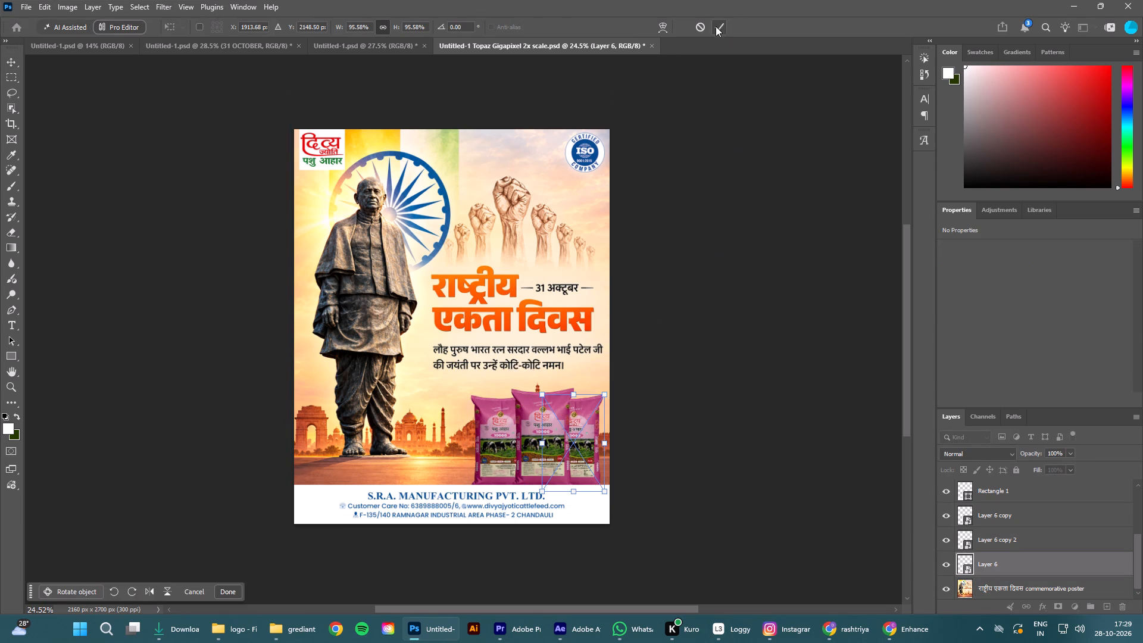
{"action": "left_click", "coordinate": [766, 306]}
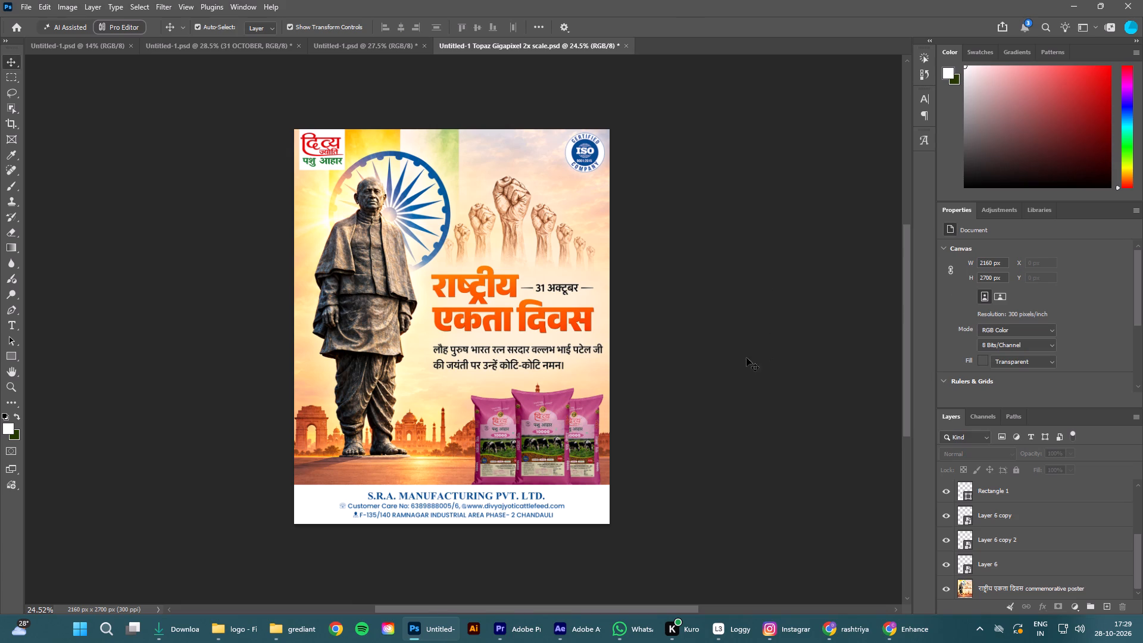
Nudge the middle bag, Layer 6 copy, slightly left to centre it between the two smaller bags.
{"action": "left_click", "coordinate": [542, 430]}
{"action": "key", "text": "Left"}
{"action": "key", "text": "Left"}
{"action": "key", "text": "Left"}
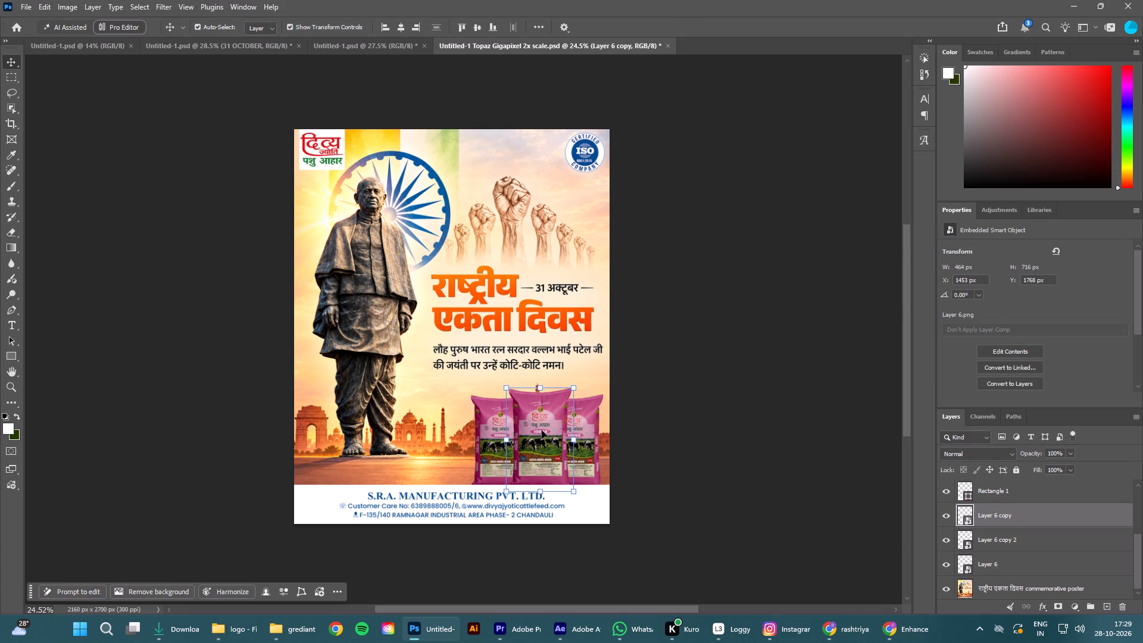
{"action": "key", "text": "Left"}
{"action": "left_click", "coordinate": [773, 452]}
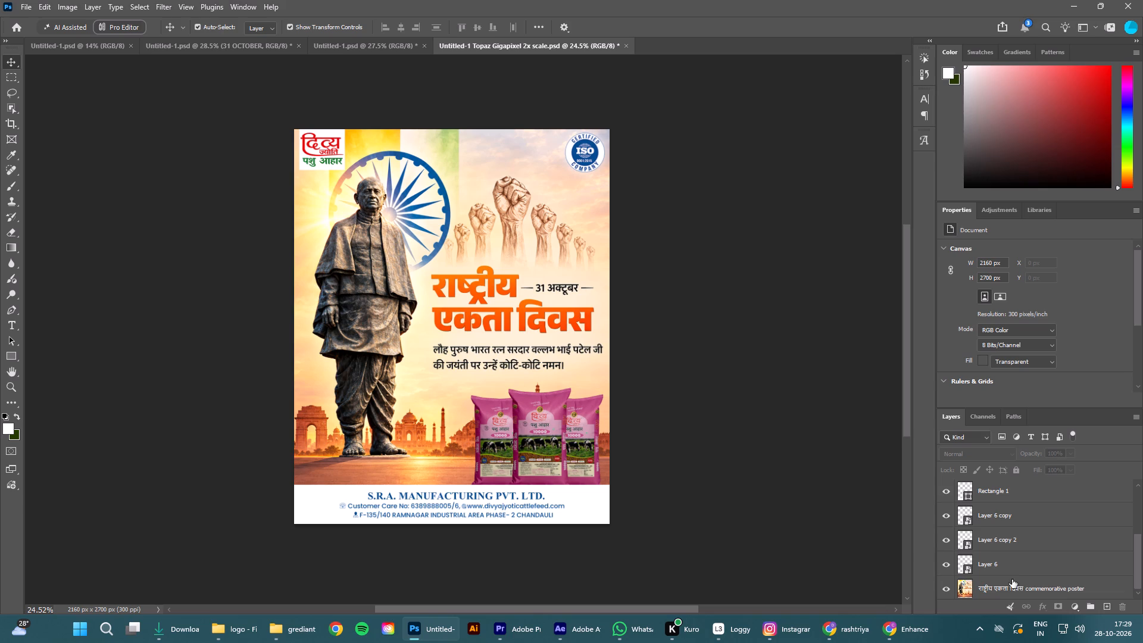
Group the three feed bag layers, Layer 6, Layer 6 copy and Layer 6 copy 2, under the name bori.
{"action": "scroll", "coordinate": [1036, 569], "scroll_direction": "down", "scroll_amount": 4}
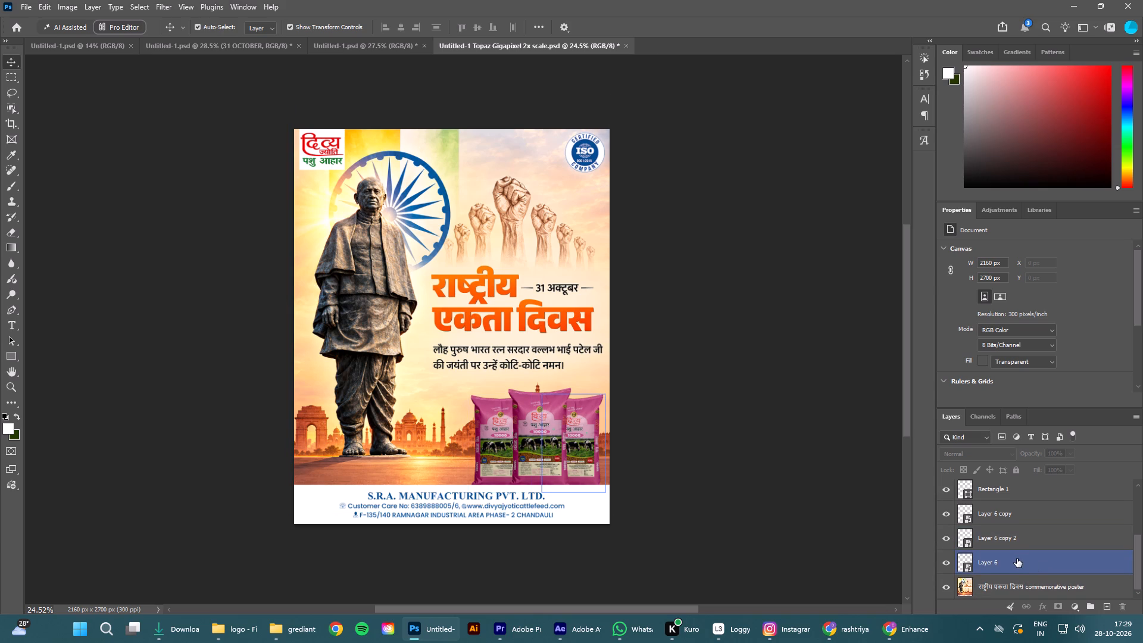
{"action": "left_click", "coordinate": [1017, 558]}
{"action": "left_click", "coordinate": [1016, 541], "text": "ctrl"}
{"action": "left_click", "coordinate": [1010, 515], "text": "ctrl"}
{"action": "right_click", "coordinate": [1008, 513]}
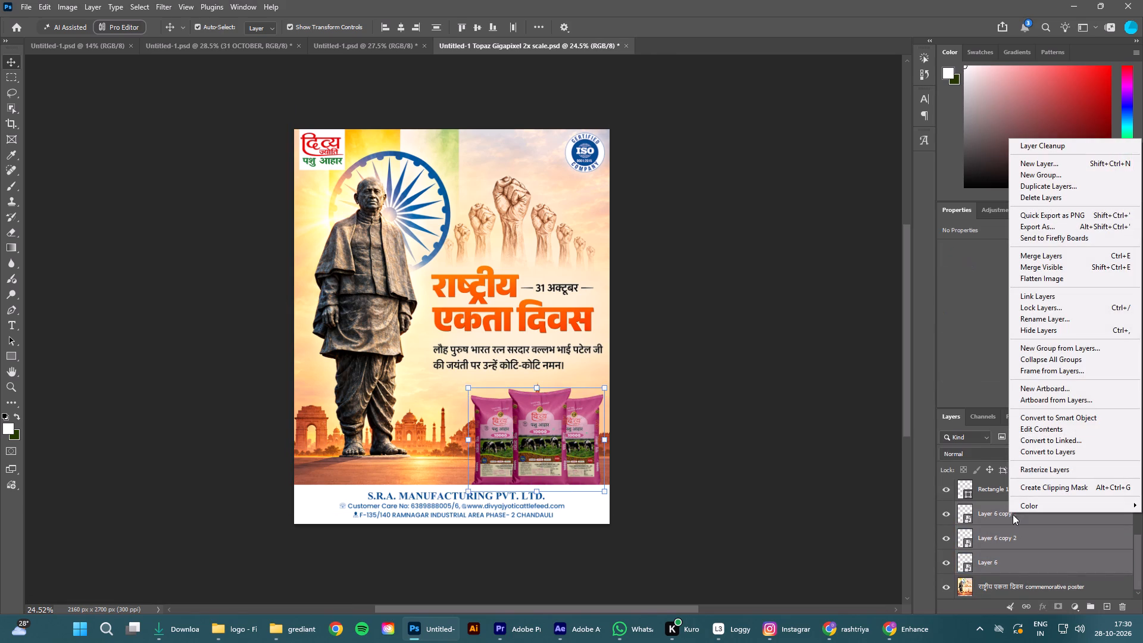
{"action": "left_click", "coordinate": [1059, 349]}
{"action": "type", "text": "bot"}
{"action": "key", "text": "BackSpace"}
{"action": "type", "text": "ri"}
{"action": "key", "text": "Return"}
{"action": "left_click", "coordinate": [703, 395]}
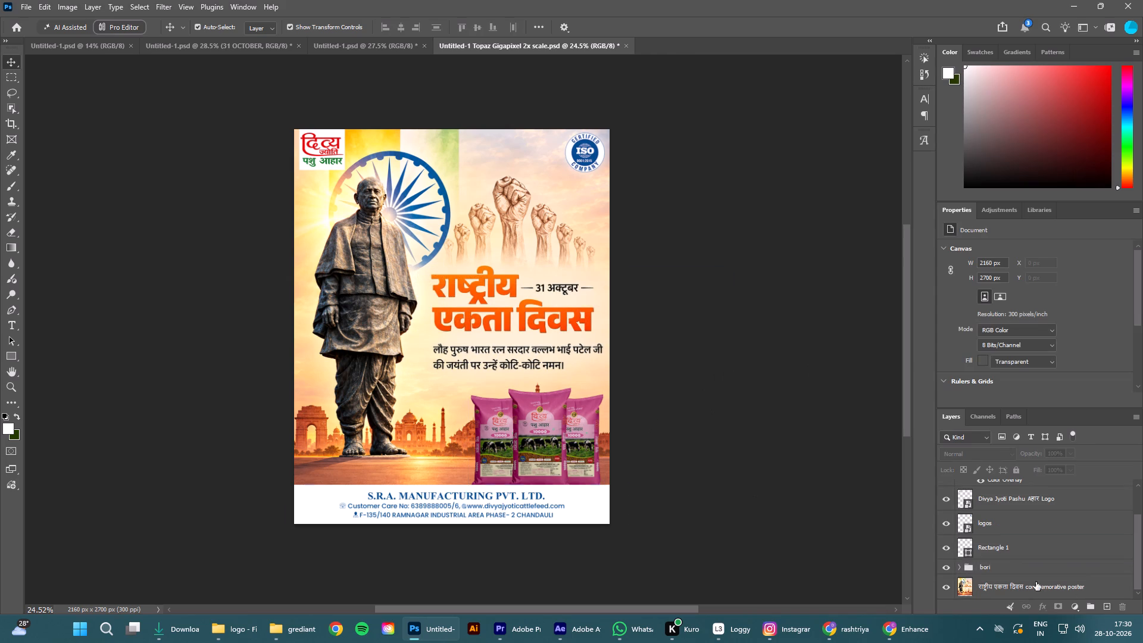
Add an Exposure adjustment layer directly above the bori group with exposure set to about +1.04.
{"action": "left_click", "coordinate": [994, 567]}
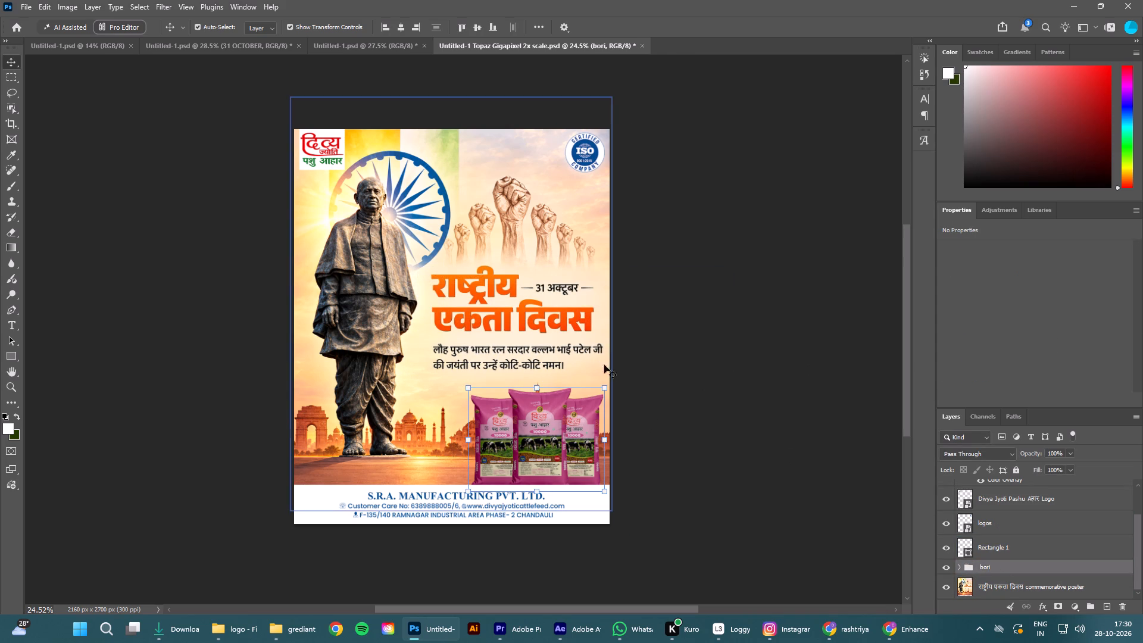
{"action": "left_click", "coordinate": [164, 7]}
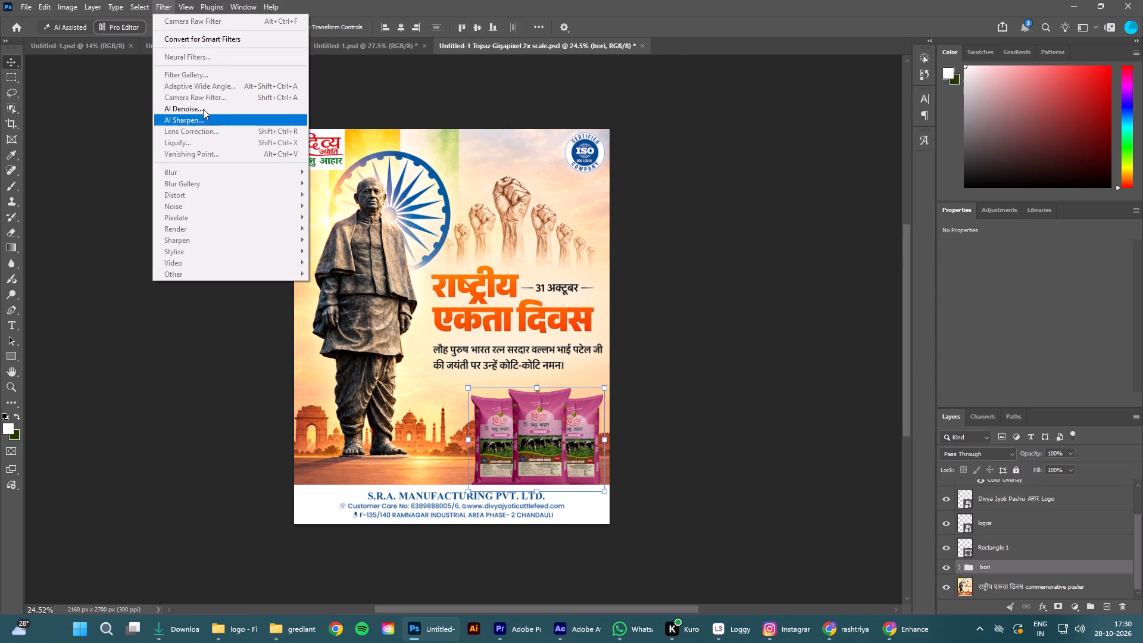
{"action": "left_click", "coordinate": [694, 215]}
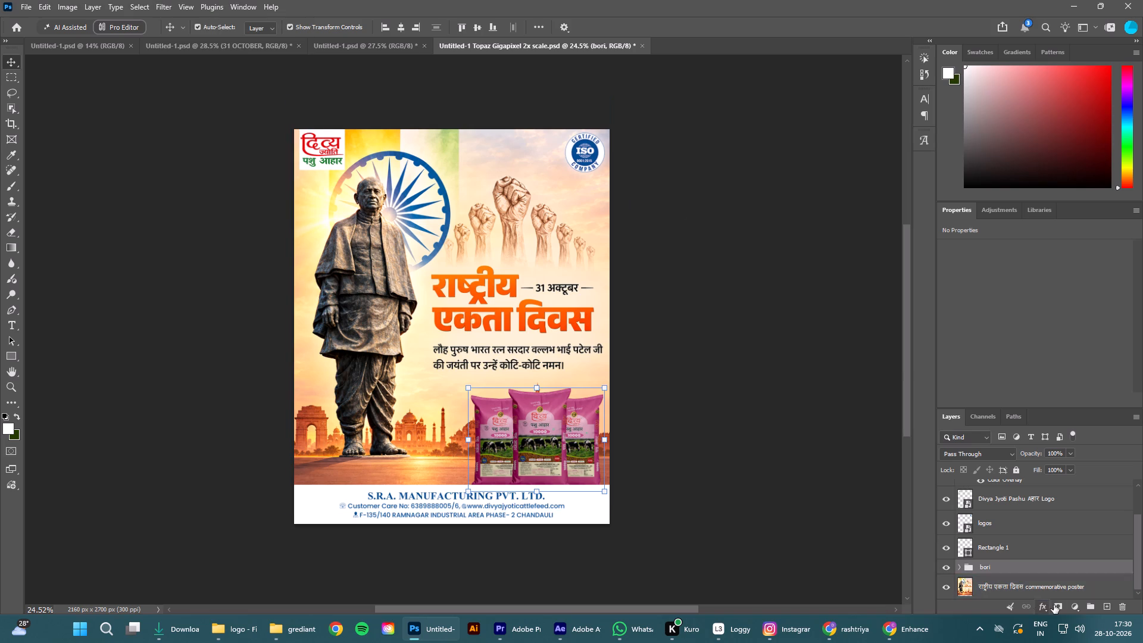
{"action": "left_click", "coordinate": [1044, 606]}
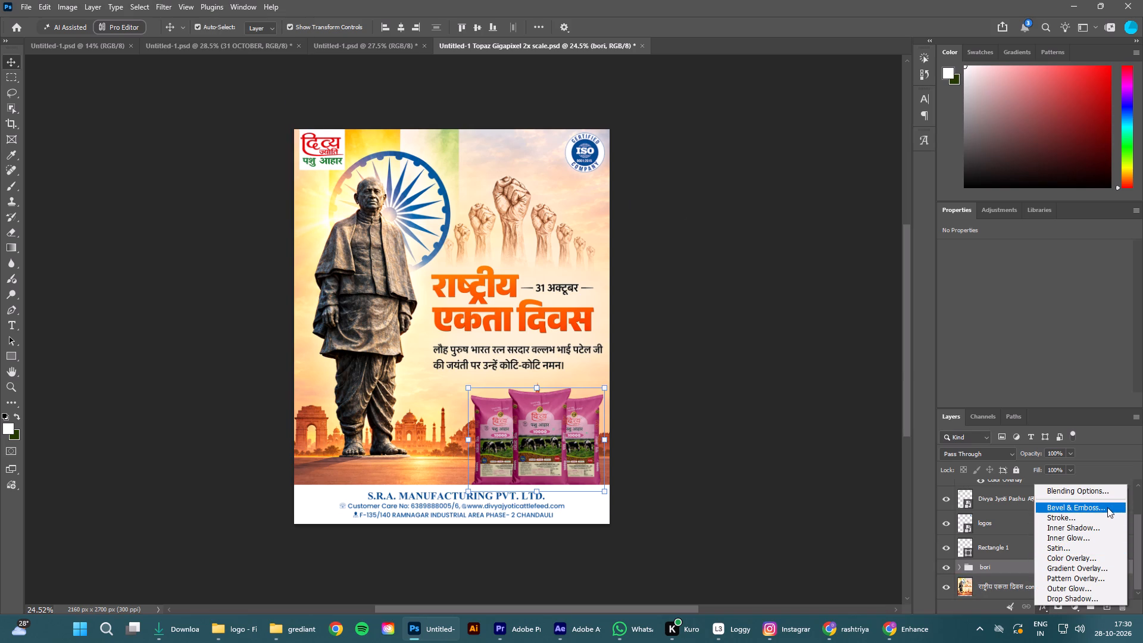
{"action": "left_click", "coordinate": [1073, 607]}
{"action": "left_click", "coordinate": [1073, 607]}
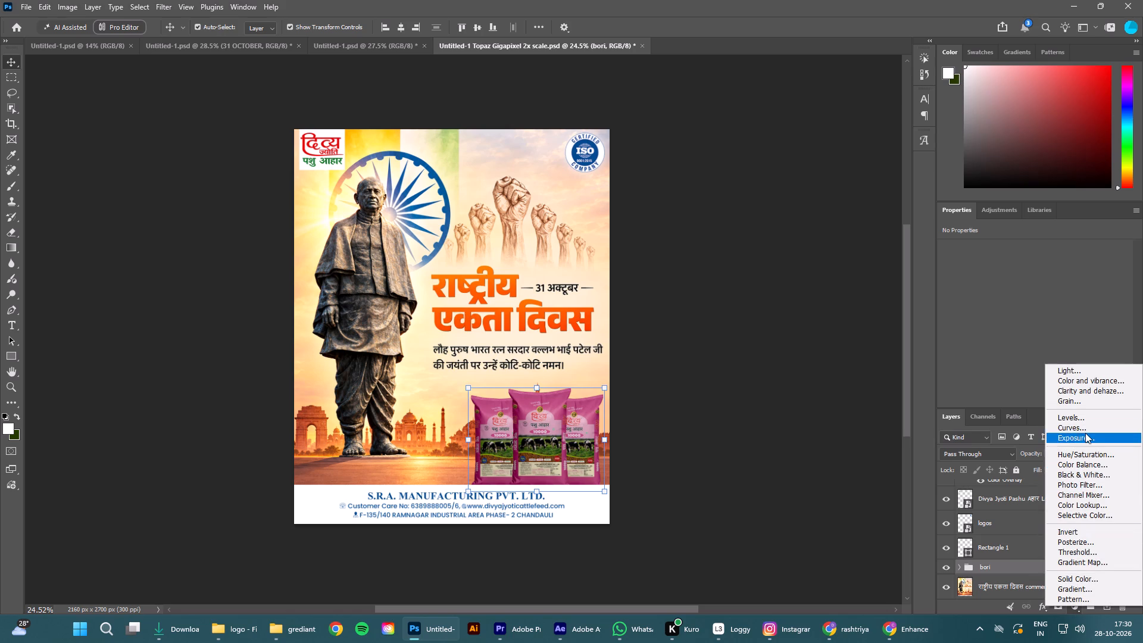
{"action": "left_click", "coordinate": [1080, 436]}
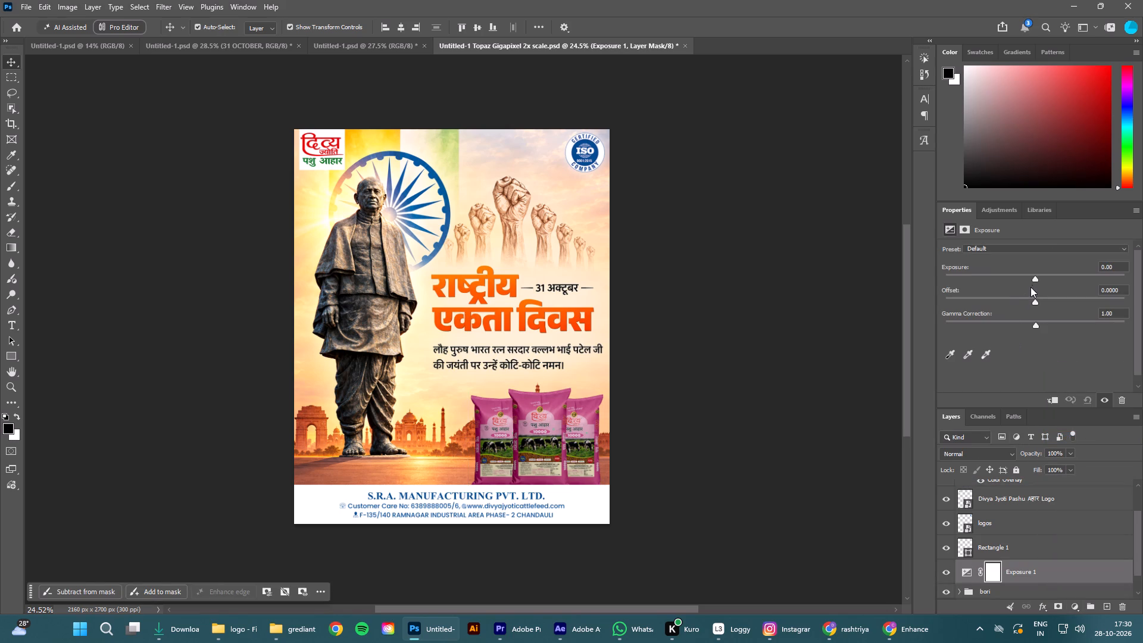
{"action": "left_click_drag", "start_coordinate": [1035, 279], "coordinate": [1039, 280]}
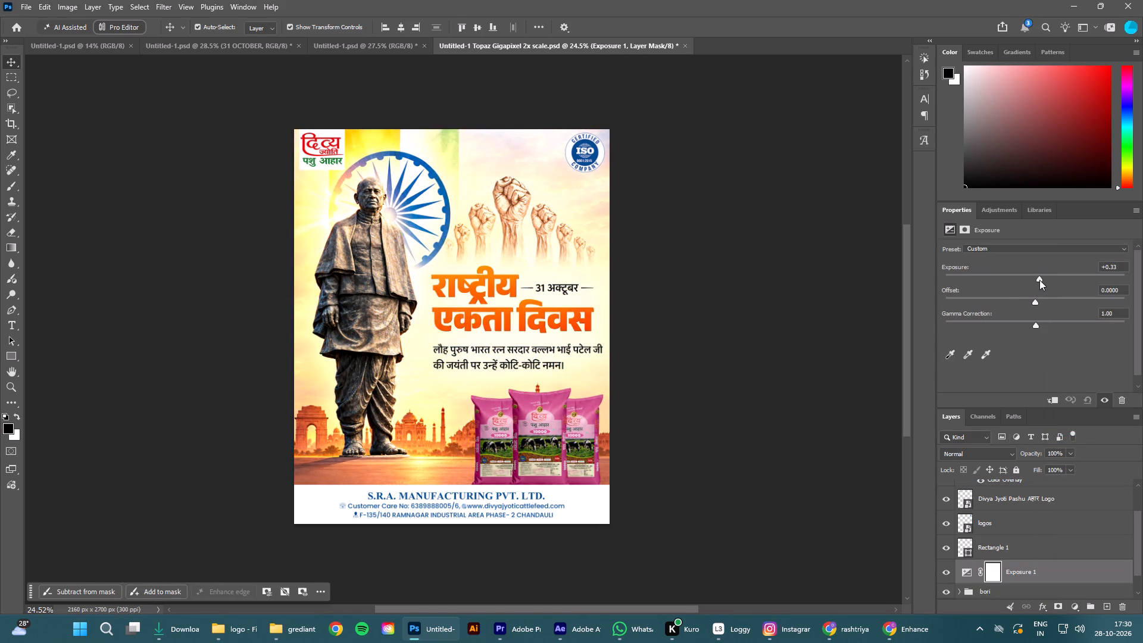
{"action": "left_click_drag", "start_coordinate": [1039, 280], "coordinate": [1049, 281]}
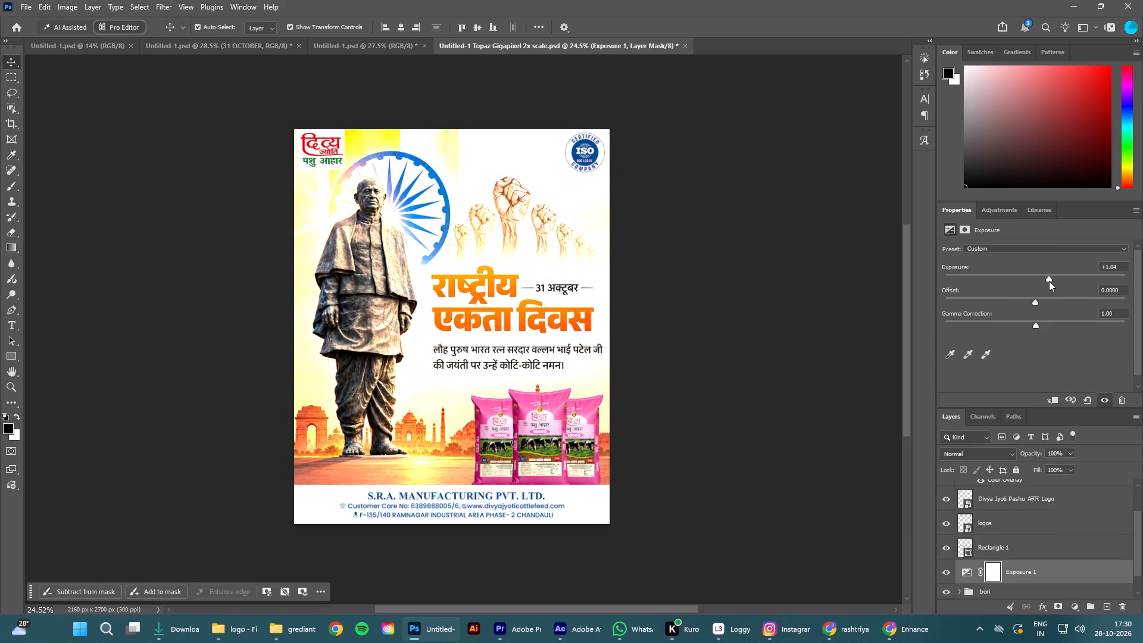
{"action": "left_click", "coordinate": [836, 529]}
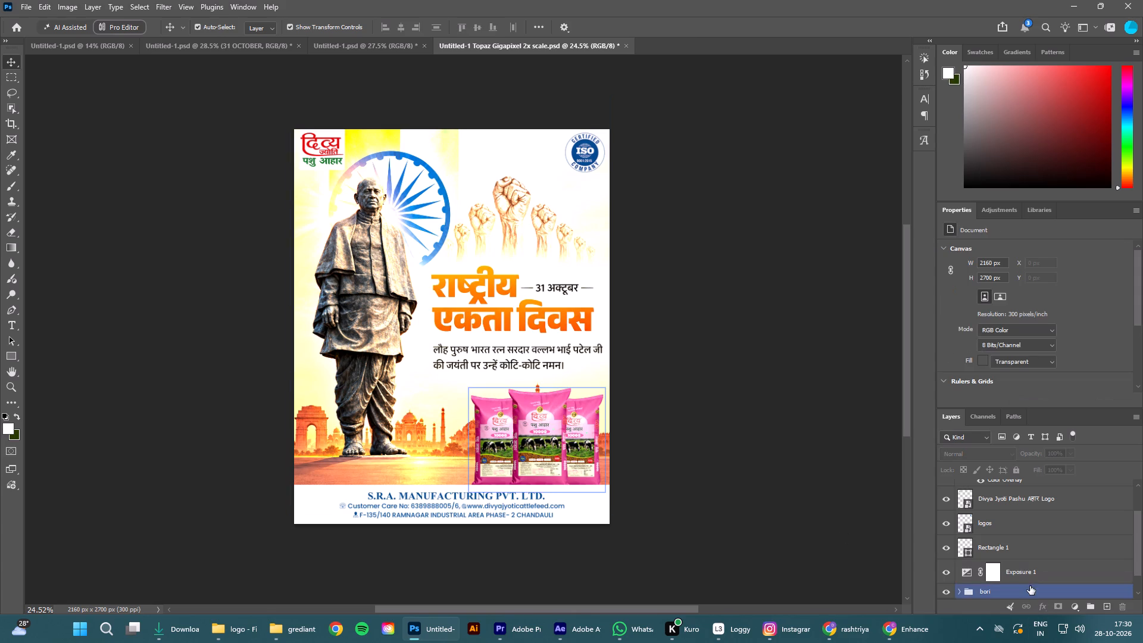
Clip the Exposure 1 adjustment layer to the bori group so it brightens only the feed bags.
{"action": "left_click", "coordinate": [1030, 585], "text": "alt"}
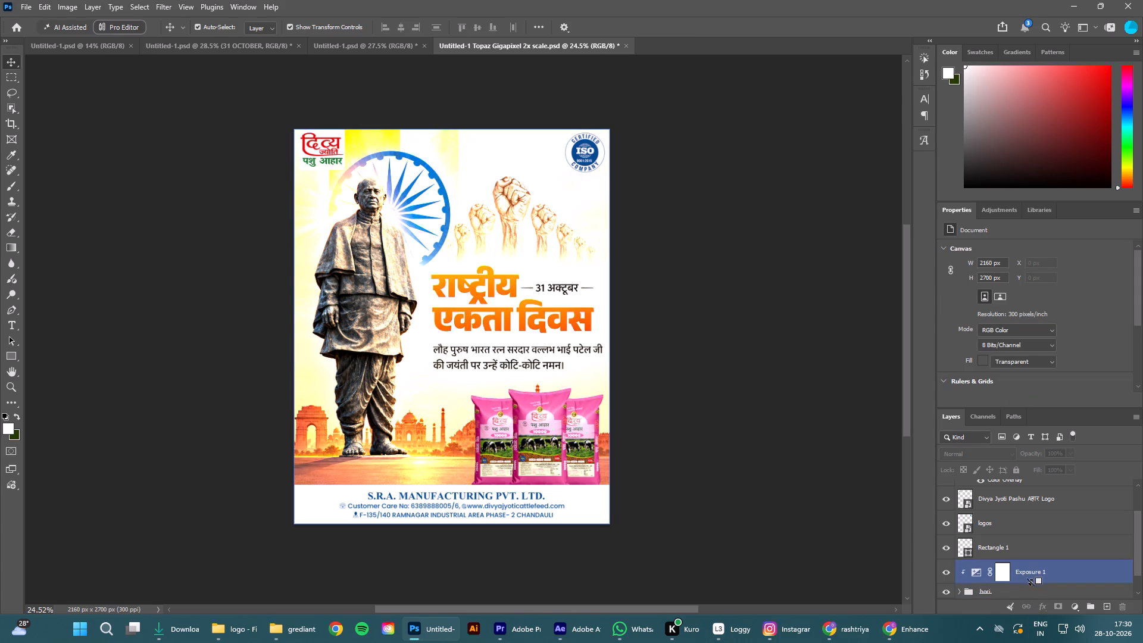
{"action": "left_click", "coordinate": [79, 135]}
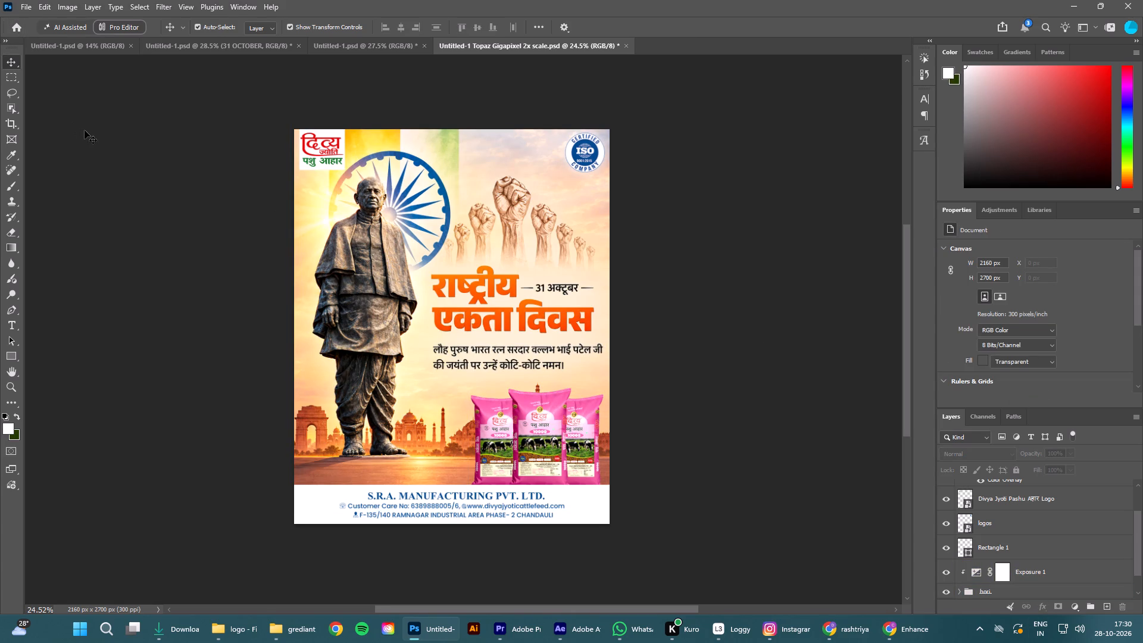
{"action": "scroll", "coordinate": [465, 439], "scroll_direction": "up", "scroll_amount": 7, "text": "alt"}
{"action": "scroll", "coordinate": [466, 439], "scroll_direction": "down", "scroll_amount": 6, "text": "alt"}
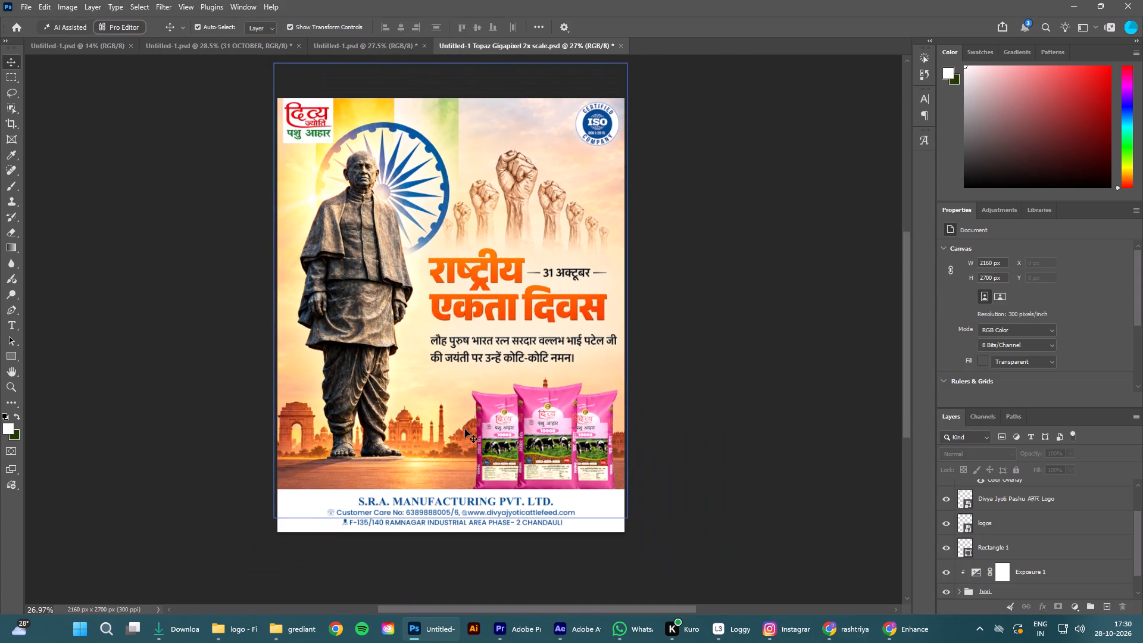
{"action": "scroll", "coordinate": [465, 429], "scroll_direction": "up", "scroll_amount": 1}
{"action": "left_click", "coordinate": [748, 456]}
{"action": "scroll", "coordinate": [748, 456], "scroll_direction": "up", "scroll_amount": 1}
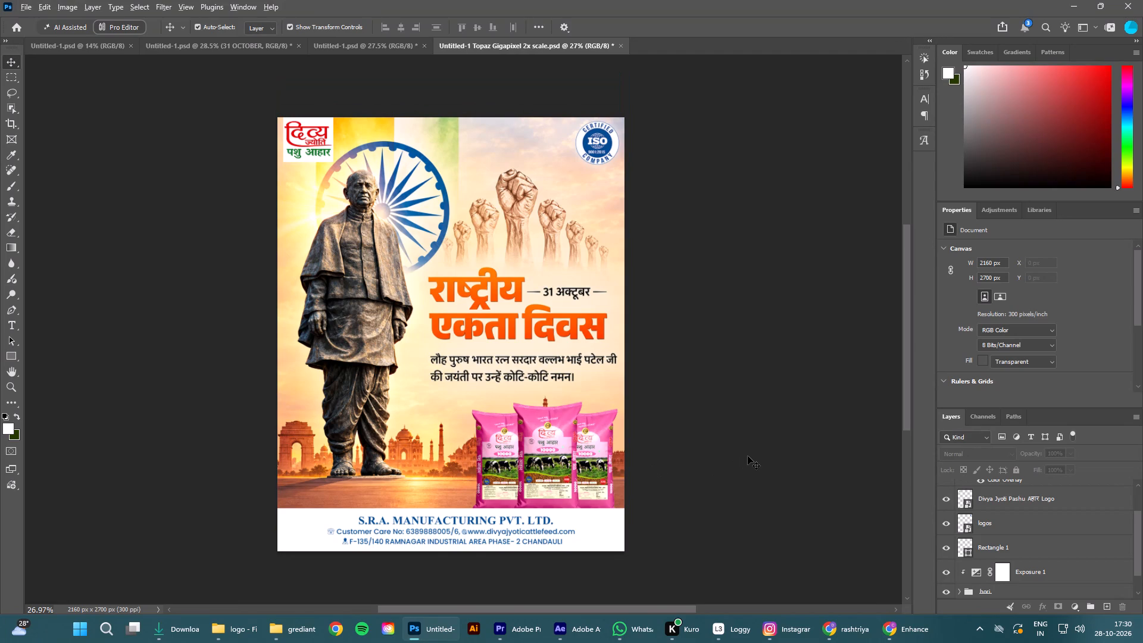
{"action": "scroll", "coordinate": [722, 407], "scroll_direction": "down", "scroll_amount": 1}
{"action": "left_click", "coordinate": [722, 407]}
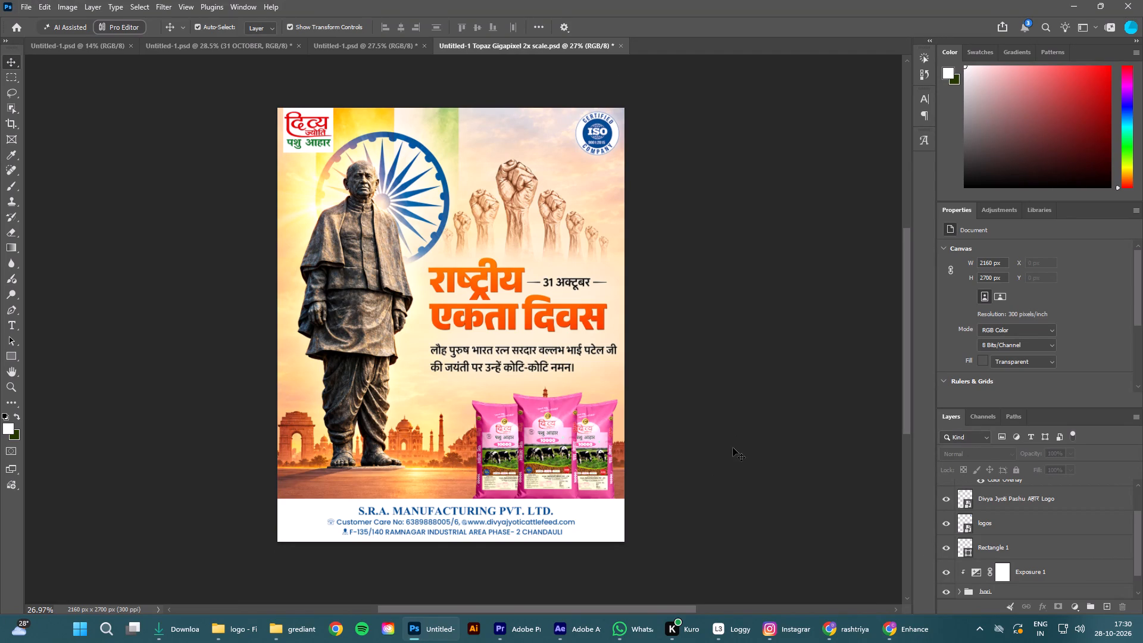
Move the bori group about 60 px left and 10 px up, keeping the bags' base at the footer band.
{"action": "scroll", "coordinate": [1007, 554], "scroll_direction": "down", "scroll_amount": 1}
{"action": "left_click", "coordinate": [1000, 568]}
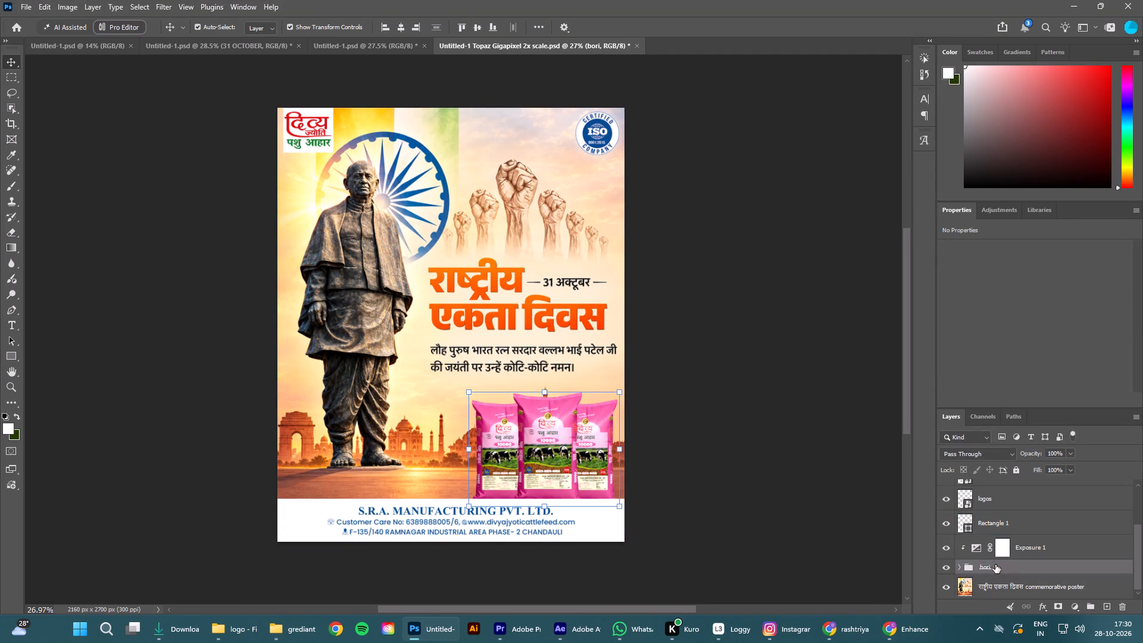
{"action": "key", "text": "shift+Left"}
{"action": "key", "text": "shift+Left"}
{"action": "key", "text": "shift+Left"}
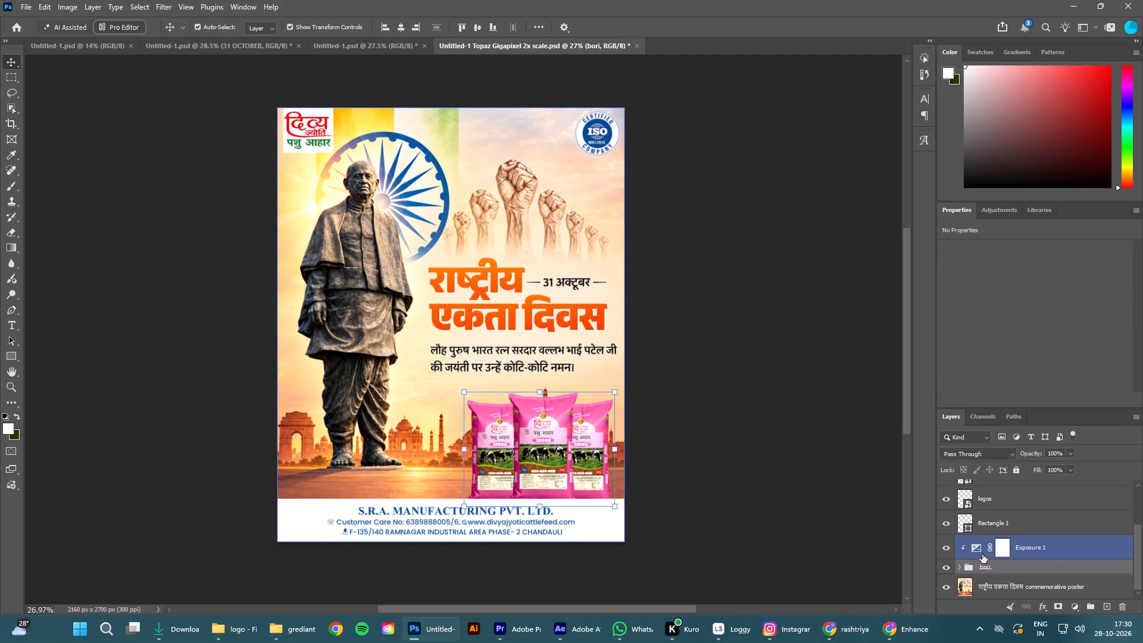
{"action": "key", "text": "shift+Up"}
{"action": "key", "text": "shift+Left"}
{"action": "key", "text": "shift+Left"}
{"action": "key", "text": "shift+Left"}
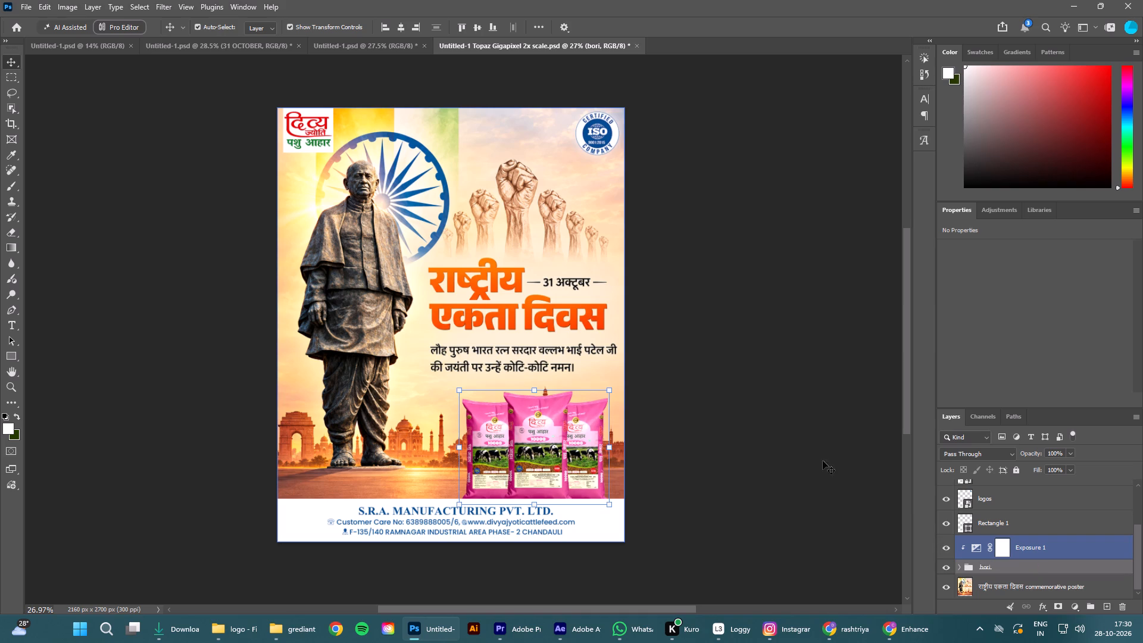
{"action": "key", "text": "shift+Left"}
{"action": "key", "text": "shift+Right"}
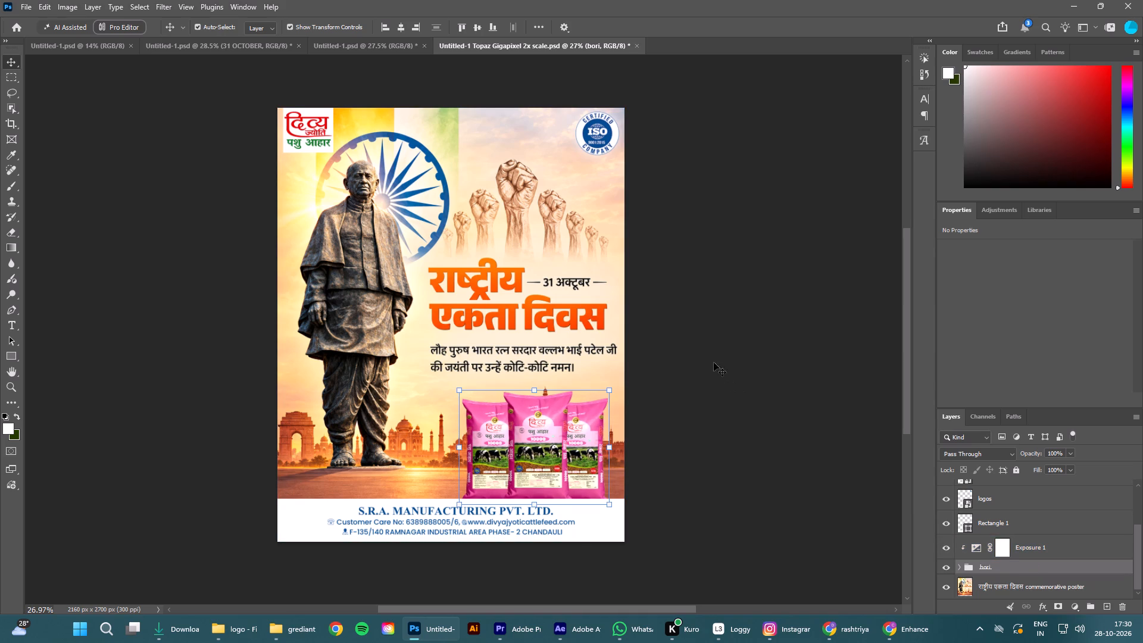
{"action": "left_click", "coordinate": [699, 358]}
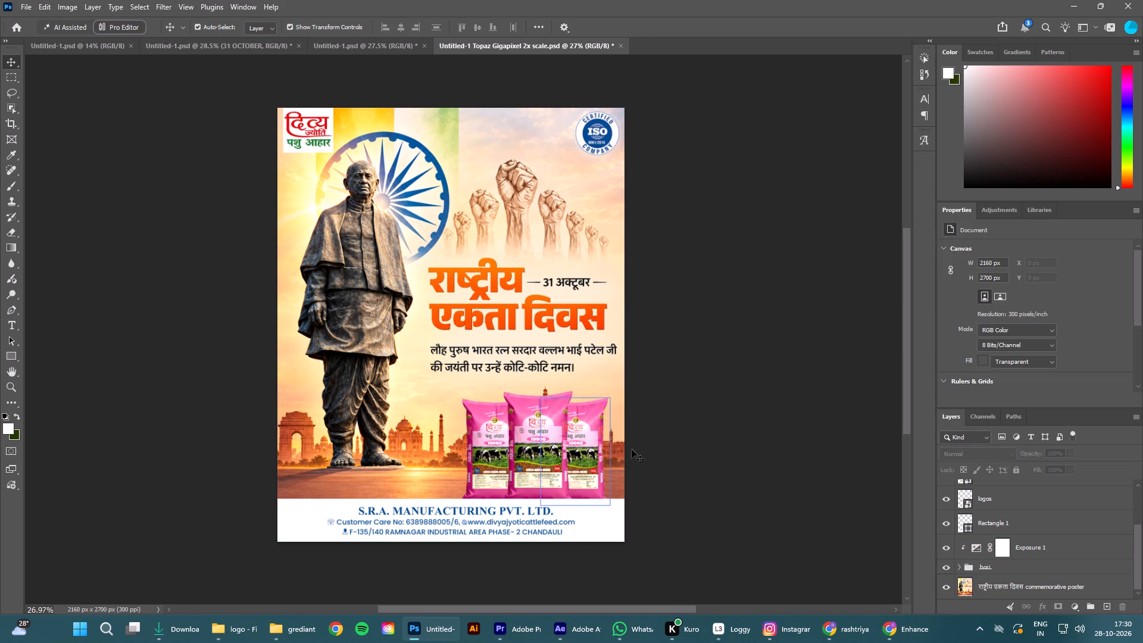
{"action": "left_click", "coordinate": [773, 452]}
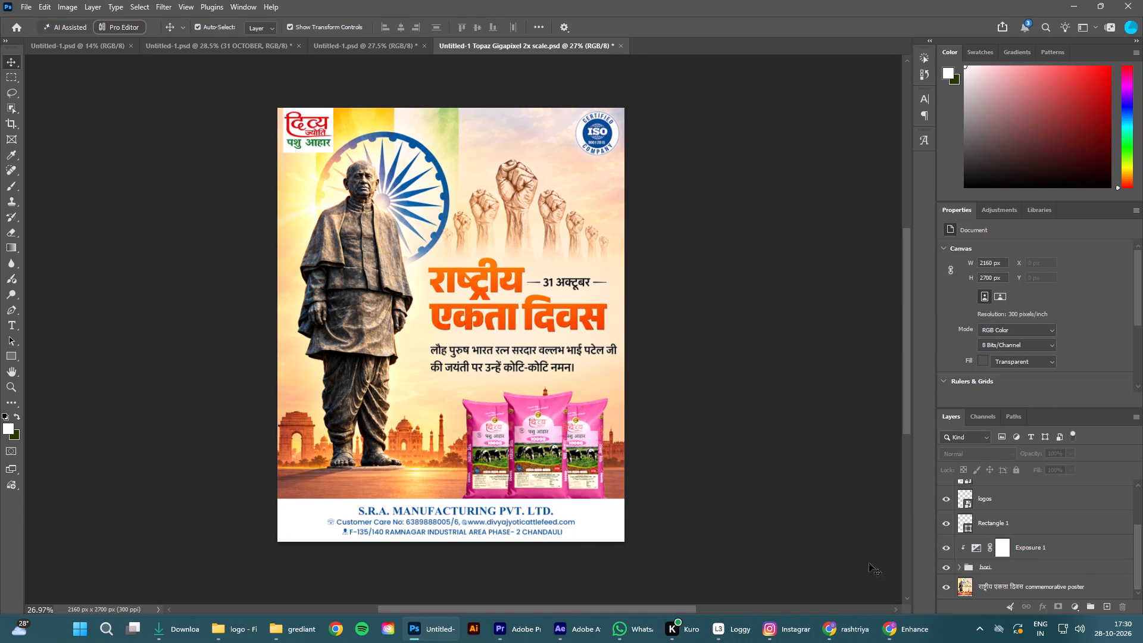
Add a new empty layer directly above the commemorative poster background layer, beneath the bori group.
{"action": "scroll", "coordinate": [1069, 568], "scroll_direction": "down", "scroll_amount": 7}
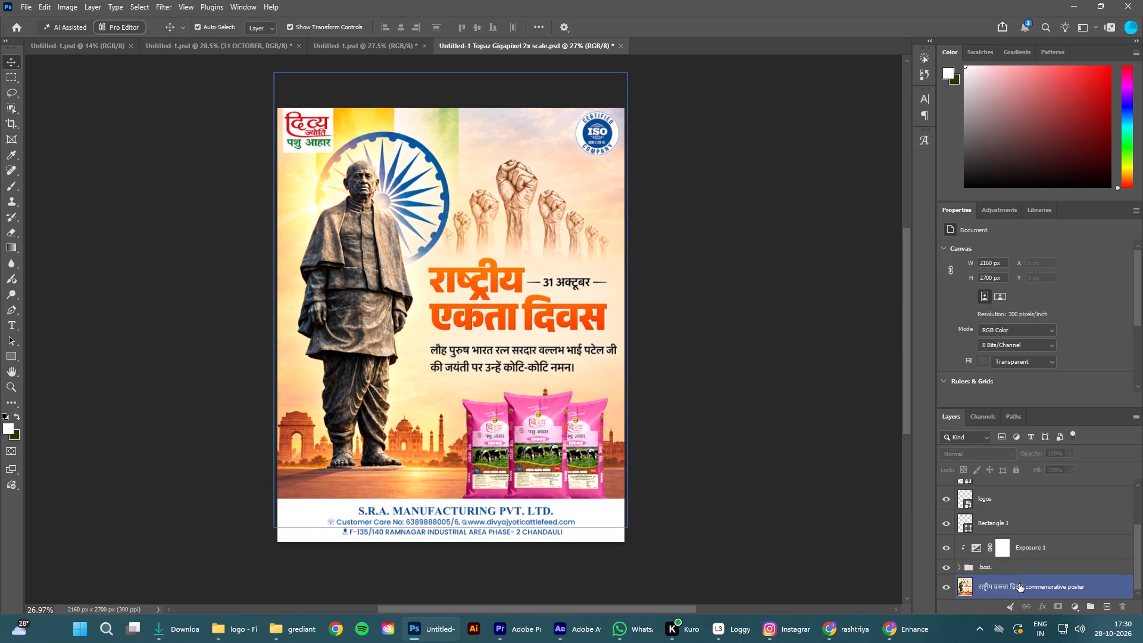
{"action": "left_click", "coordinate": [1022, 588]}
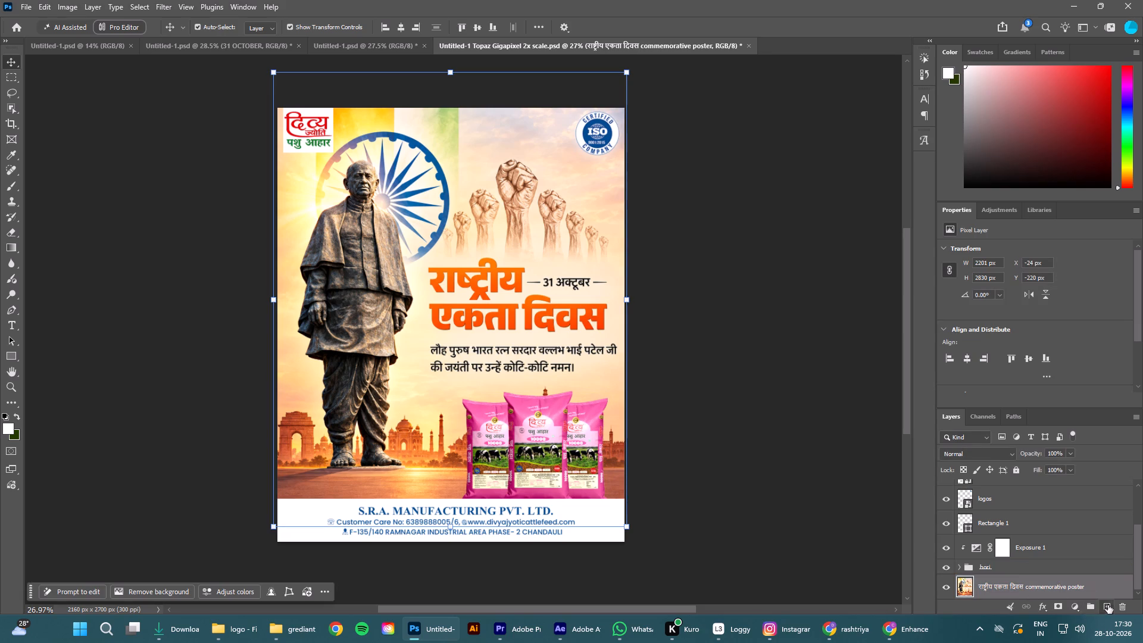
{"action": "left_click", "coordinate": [1108, 605]}
{"action": "left_click", "coordinate": [1021, 582]}
Paint a soft white glow on the new layer behind the top of the centre feed bag with a 200 px brush.
{"action": "key", "text": "b"}
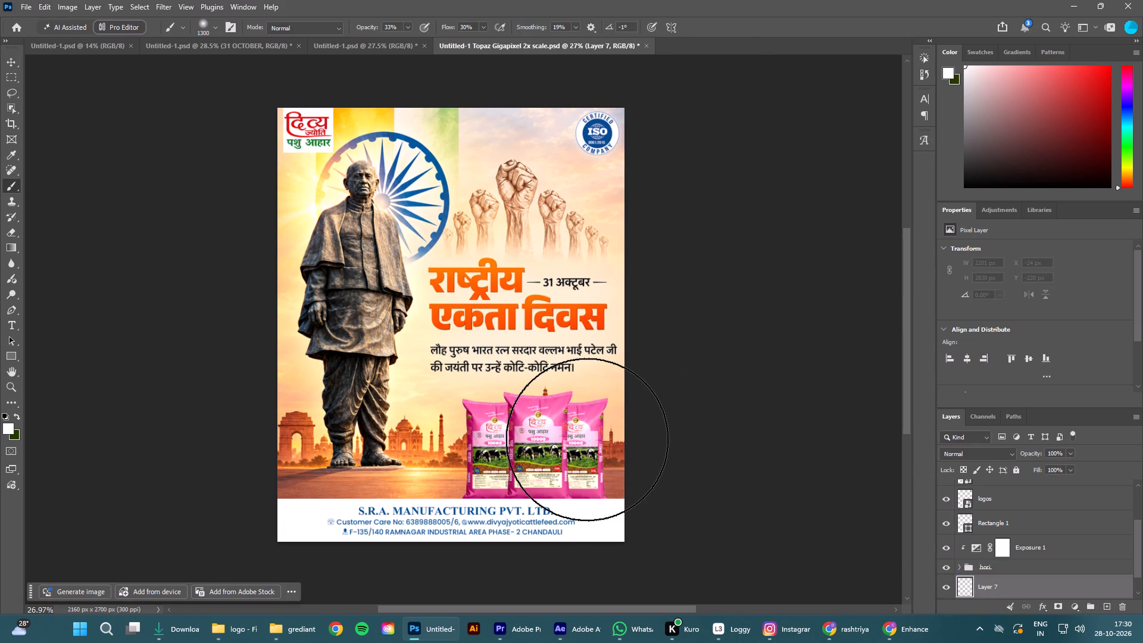
{"action": "key", "text": "bracketleft"}
{"action": "key", "text": "bracketleft"}
{"action": "key", "text": "bracketleft"}
{"action": "key", "text": "bracketleft"}
{"action": "key", "text": "bracketleft"}
{"action": "key", "text": "bracketleft"}
{"action": "key", "text": "bracketleft"}
{"action": "type", "text": "[["}
{"action": "type", "text": "[["}
{"action": "key", "text": "bracketleft"}
{"action": "left_click", "coordinate": [548, 398]}
{"action": "left_click_drag", "start_coordinate": [549, 397], "coordinate": [546, 408]}
{"action": "left_click", "coordinate": [546, 403]}
{"action": "left_click_drag", "start_coordinate": [543, 398], "coordinate": [541, 408]}
{"action": "left_click_drag", "start_coordinate": [545, 400], "coordinate": [545, 406]}
{"action": "left_click_drag", "start_coordinate": [548, 398], "coordinate": [546, 405]}
{"action": "left_click_drag", "start_coordinate": [552, 392], "coordinate": [545, 400]}
{"action": "left_click_drag", "start_coordinate": [536, 396], "coordinate": [517, 404]}
{"action": "left_click_drag", "start_coordinate": [518, 399], "coordinate": [541, 415]}
{"action": "left_click_drag", "start_coordinate": [522, 399], "coordinate": [538, 404]}
{"action": "left_click_drag", "start_coordinate": [525, 399], "coordinate": [545, 405]}
{"action": "left_click_drag", "start_coordinate": [535, 399], "coordinate": [546, 405]}
{"action": "left_click_drag", "start_coordinate": [532, 401], "coordinate": [545, 406]}
{"action": "left_click_drag", "start_coordinate": [537, 399], "coordinate": [544, 402]}
{"action": "double_click", "coordinate": [539, 399]}
{"action": "left_click_drag", "start_coordinate": [539, 394], "coordinate": [546, 399]}
{"action": "left_click_drag", "start_coordinate": [556, 392], "coordinate": [550, 401]}
{"action": "left_click_drag", "start_coordinate": [548, 394], "coordinate": [542, 407]}
{"action": "left_click_drag", "start_coordinate": [560, 388], "coordinate": [552, 400]}
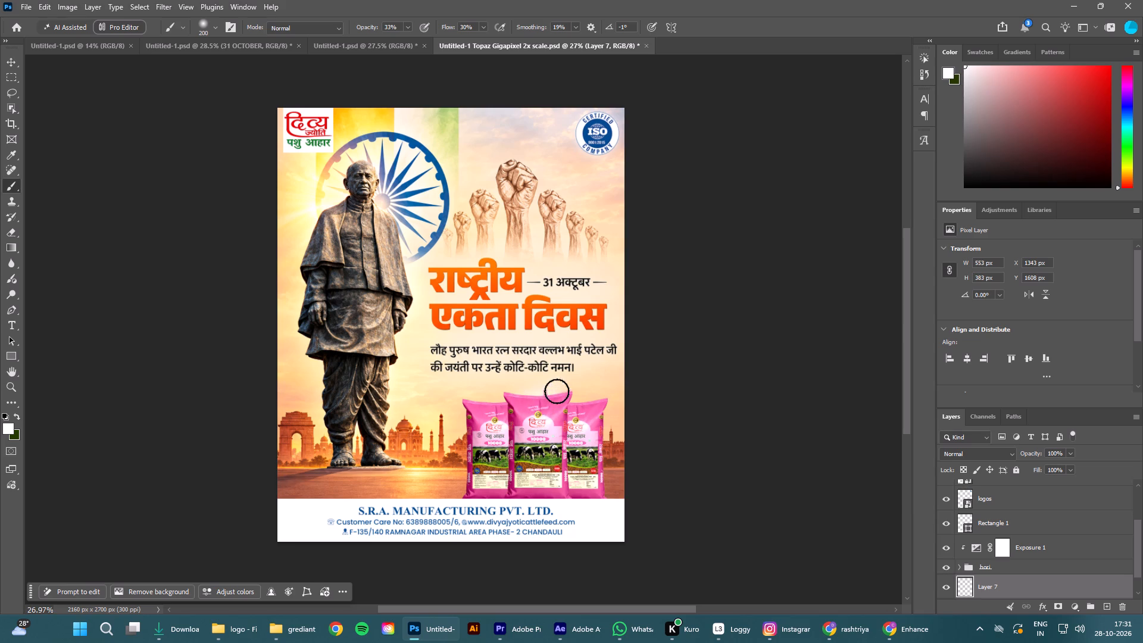
{"action": "left_click_drag", "start_coordinate": [557, 391], "coordinate": [550, 399]}
{"action": "left_click_drag", "start_coordinate": [546, 397], "coordinate": [539, 403]}
{"action": "left_click_drag", "start_coordinate": [540, 400], "coordinate": [536, 406]}
{"action": "left_click_drag", "start_coordinate": [531, 399], "coordinate": [533, 410]}
{"action": "left_click_drag", "start_coordinate": [541, 394], "coordinate": [550, 414]}
{"action": "left_click_drag", "start_coordinate": [533, 408], "coordinate": [555, 416]}
{"action": "left_click_drag", "start_coordinate": [528, 405], "coordinate": [546, 412]}
Extend the white glow behind the right-hand bag and along its outer edge with a 400 px brush.
{"action": "key", "text": "bracketright"}
{"action": "type", "text": "]]"}
{"action": "left_click_drag", "start_coordinate": [545, 417], "coordinate": [542, 424]}
{"action": "left_click_drag", "start_coordinate": [543, 417], "coordinate": [541, 426]}
{"action": "left_click_drag", "start_coordinate": [547, 408], "coordinate": [548, 424]}
{"action": "left_click_drag", "start_coordinate": [555, 413], "coordinate": [581, 436]}
{"action": "left_click_drag", "start_coordinate": [567, 426], "coordinate": [590, 453]}
{"action": "left_click_drag", "start_coordinate": [563, 441], "coordinate": [597, 464]}
{"action": "left_click_drag", "start_coordinate": [564, 458], "coordinate": [583, 475]}
{"action": "left_click_drag", "start_coordinate": [561, 469], "coordinate": [604, 488]}
{"action": "left_click_drag", "start_coordinate": [581, 480], "coordinate": [599, 481]}
{"action": "left_click_drag", "start_coordinate": [593, 478], "coordinate": [602, 486]}
{"action": "left_click_drag", "start_coordinate": [594, 477], "coordinate": [604, 483]}
{"action": "left_click_drag", "start_coordinate": [593, 462], "coordinate": [606, 463]}
{"action": "left_click_drag", "start_coordinate": [598, 430], "coordinate": [598, 458]}
{"action": "left_click_drag", "start_coordinate": [597, 435], "coordinate": [602, 457]}
{"action": "left_click_drag", "start_coordinate": [599, 417], "coordinate": [599, 466]}
{"action": "left_click_drag", "start_coordinate": [598, 430], "coordinate": [601, 472]}
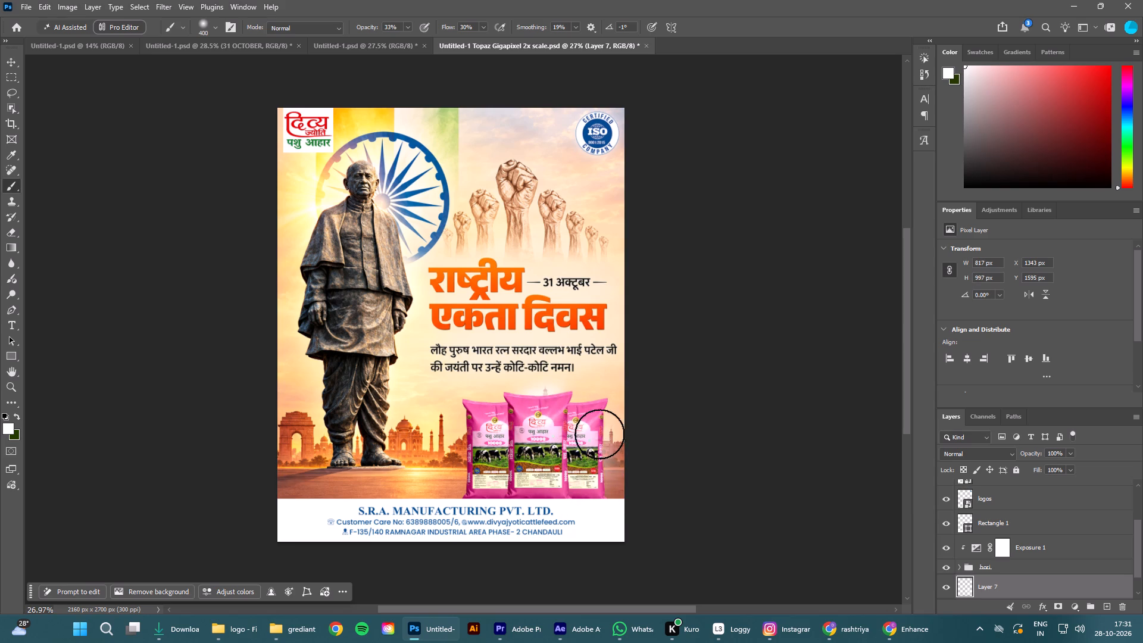
{"action": "left_click_drag", "start_coordinate": [599, 435], "coordinate": [601, 482]}
{"action": "left_click_drag", "start_coordinate": [598, 458], "coordinate": [603, 491]}
{"action": "left_click_drag", "start_coordinate": [601, 455], "coordinate": [600, 487]}
{"action": "left_click_drag", "start_coordinate": [597, 461], "coordinate": [607, 497]}
{"action": "left_click_drag", "start_coordinate": [609, 433], "coordinate": [613, 483]}
{"action": "left_click_drag", "start_coordinate": [616, 416], "coordinate": [618, 451]}
{"action": "left_click_drag", "start_coordinate": [612, 422], "coordinate": [619, 461]}
{"action": "left_click_drag", "start_coordinate": [613, 447], "coordinate": [612, 504]}
Continue the white glow behind the left-hand bag and along the base of all three bags.
{"action": "left_click_drag", "start_coordinate": [570, 458], "coordinate": [472, 504]}
{"action": "left_click_drag", "start_coordinate": [463, 459], "coordinate": [467, 492]}
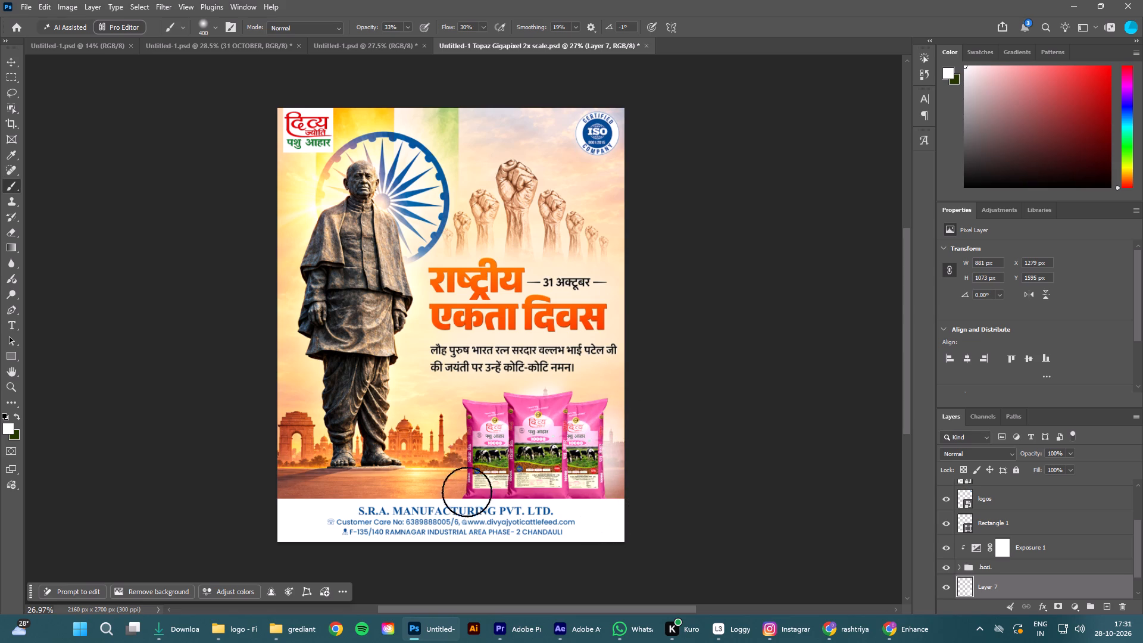
{"action": "left_click_drag", "start_coordinate": [467, 492], "coordinate": [469, 477]}
{"action": "left_click_drag", "start_coordinate": [468, 453], "coordinate": [471, 492]}
{"action": "left_click_drag", "start_coordinate": [470, 439], "coordinate": [476, 472]}
{"action": "left_click_drag", "start_coordinate": [480, 442], "coordinate": [480, 487]}
{"action": "left_click_drag", "start_coordinate": [479, 461], "coordinate": [483, 500]}
{"action": "left_click_drag", "start_coordinate": [488, 475], "coordinate": [482, 510]}
{"action": "left_click_drag", "start_coordinate": [482, 495], "coordinate": [632, 505]}
{"action": "left_click_drag", "start_coordinate": [599, 499], "coordinate": [608, 500]}
{"action": "left_click_drag", "start_coordinate": [605, 499], "coordinate": [482, 500]}
{"action": "left_click_drag", "start_coordinate": [489, 517], "coordinate": [479, 511]}
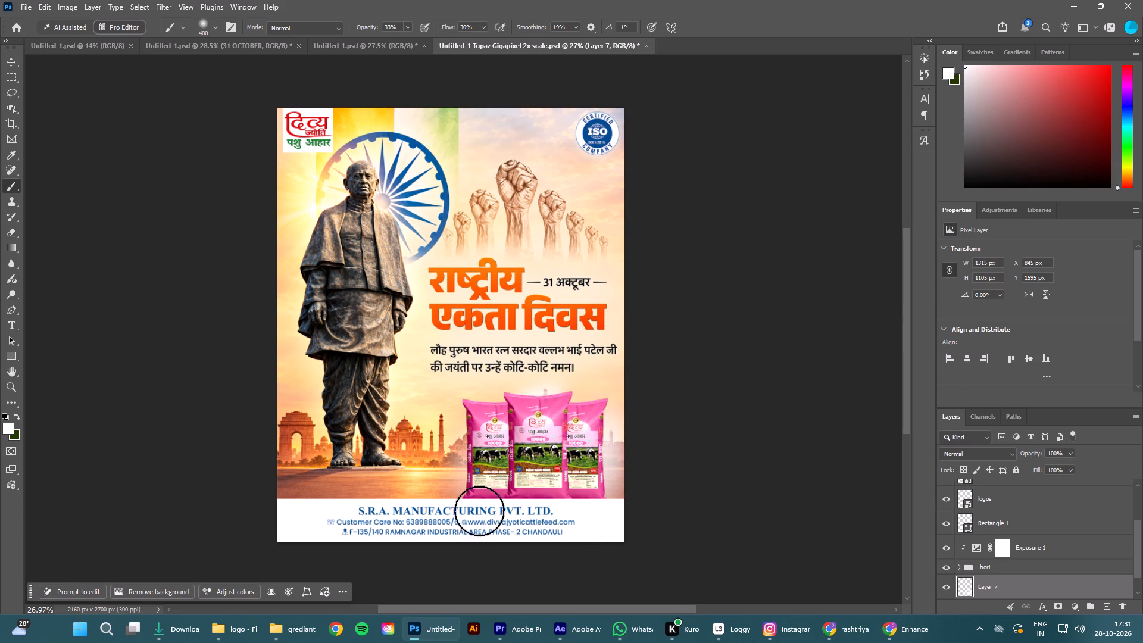
{"action": "left_click_drag", "start_coordinate": [479, 511], "coordinate": [471, 523]}
{"action": "left_click_drag", "start_coordinate": [448, 483], "coordinate": [456, 503]}
{"action": "left_click_drag", "start_coordinate": [456, 500], "coordinate": [463, 508]}
{"action": "left_click_drag", "start_coordinate": [461, 501], "coordinate": [464, 512]}
{"action": "left_click_drag", "start_coordinate": [465, 508], "coordinate": [551, 533]}
{"action": "left_click_drag", "start_coordinate": [477, 430], "coordinate": [496, 551]}
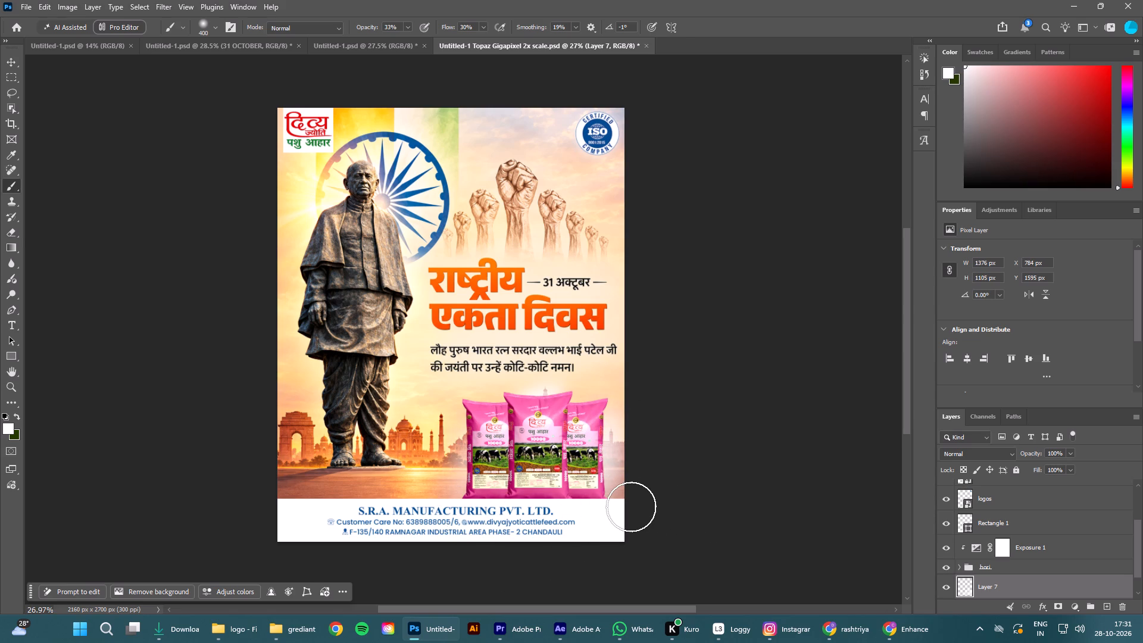
Erase parts of the white glow behind the bags with an 800 px eraser, and undo the last stroke.
{"action": "key", "text": "e"}
{"action": "left_click_drag", "start_coordinate": [548, 423], "coordinate": [545, 451]}
{"action": "left_click_drag", "start_coordinate": [542, 432], "coordinate": [542, 439]}
{"action": "left_click_drag", "start_coordinate": [591, 440], "coordinate": [623, 574]}
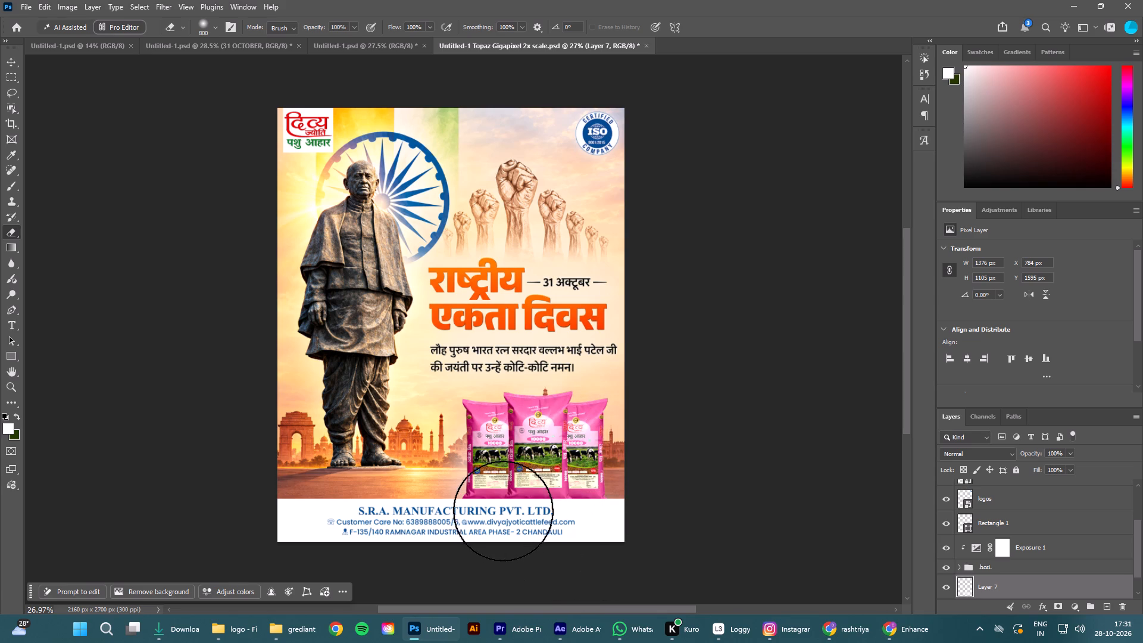
{"action": "key", "text": "ctrl+z"}
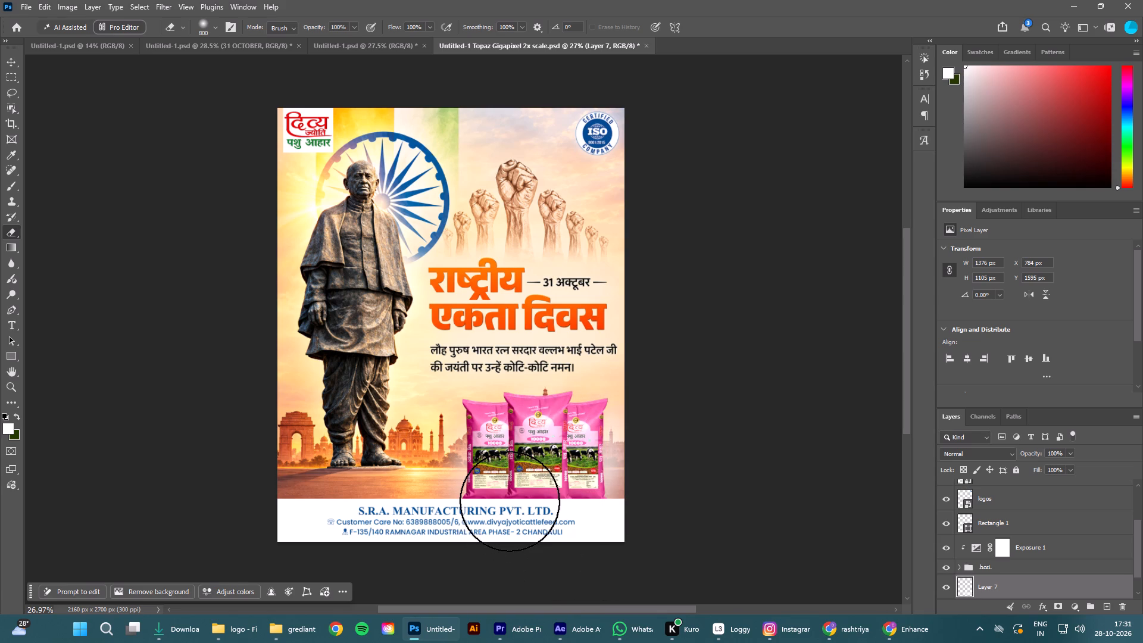
Soften the glow around the bags with the 800 px eraser at 49% opacity, 47% flow and 44% smoothing.
{"action": "left_click", "coordinate": [355, 24]}
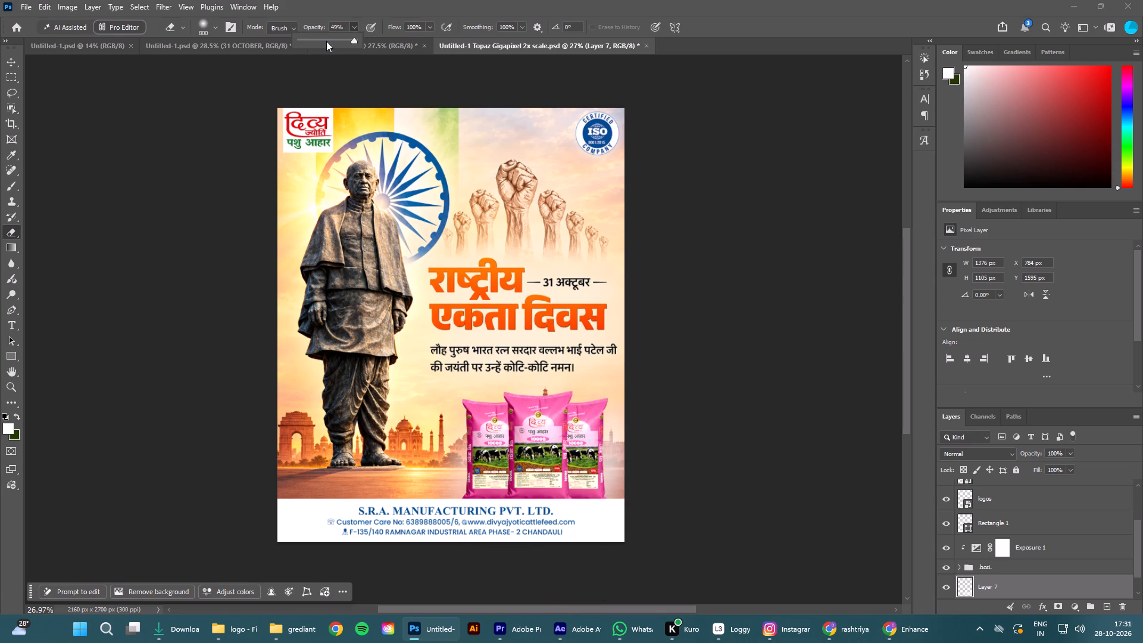
{"action": "left_click", "coordinate": [326, 41]}
{"action": "left_click", "coordinate": [432, 27]}
{"action": "left_click", "coordinate": [401, 40]}
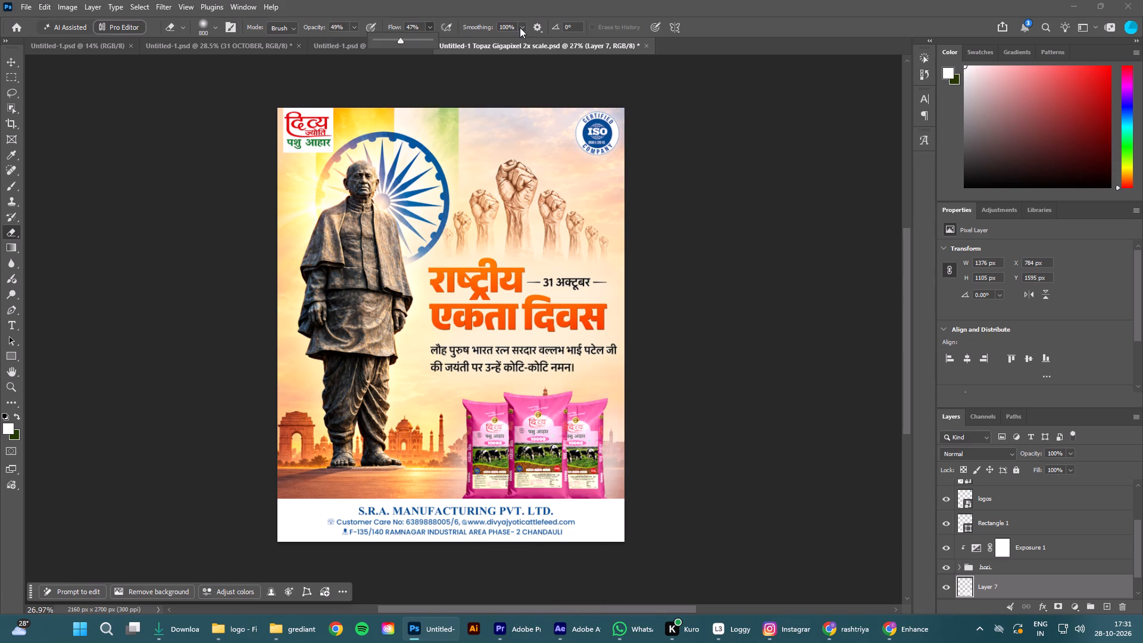
{"action": "left_click", "coordinate": [520, 27]}
{"action": "left_click", "coordinate": [492, 39]}
{"action": "left_click", "coordinate": [741, 35]}
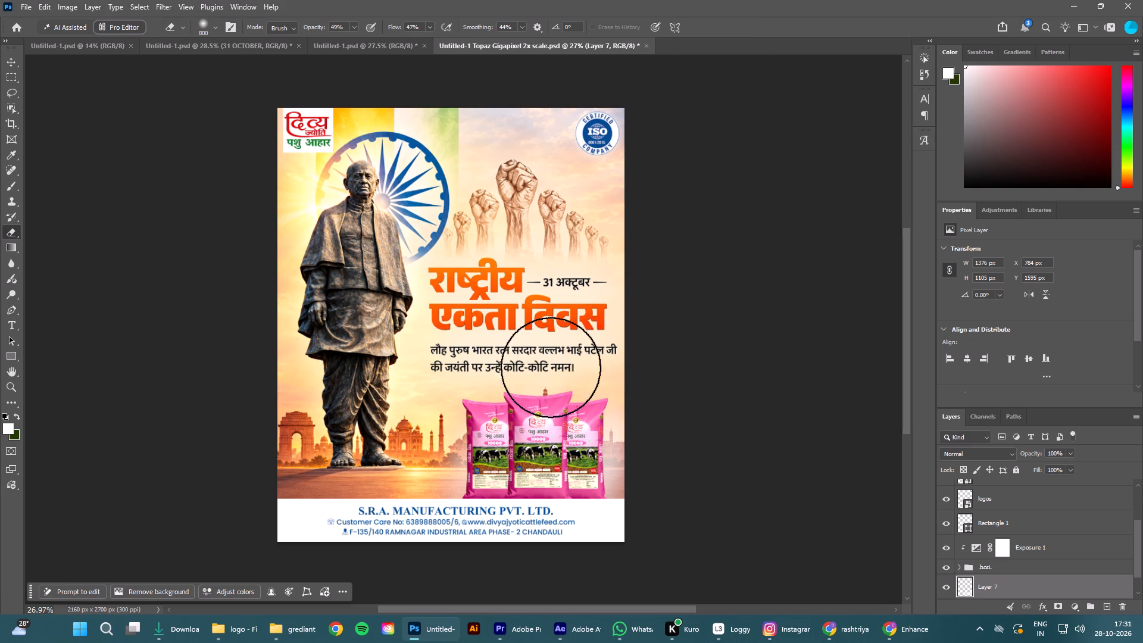
{"action": "left_click", "coordinate": [533, 405]}
{"action": "left_click", "coordinate": [488, 432]}
{"action": "left_click", "coordinate": [467, 464]}
{"action": "left_click_drag", "start_coordinate": [452, 492], "coordinate": [488, 490]}
{"action": "left_click", "coordinate": [575, 457]}
{"action": "left_click", "coordinate": [611, 470]}
{"action": "left_click", "coordinate": [620, 483]}
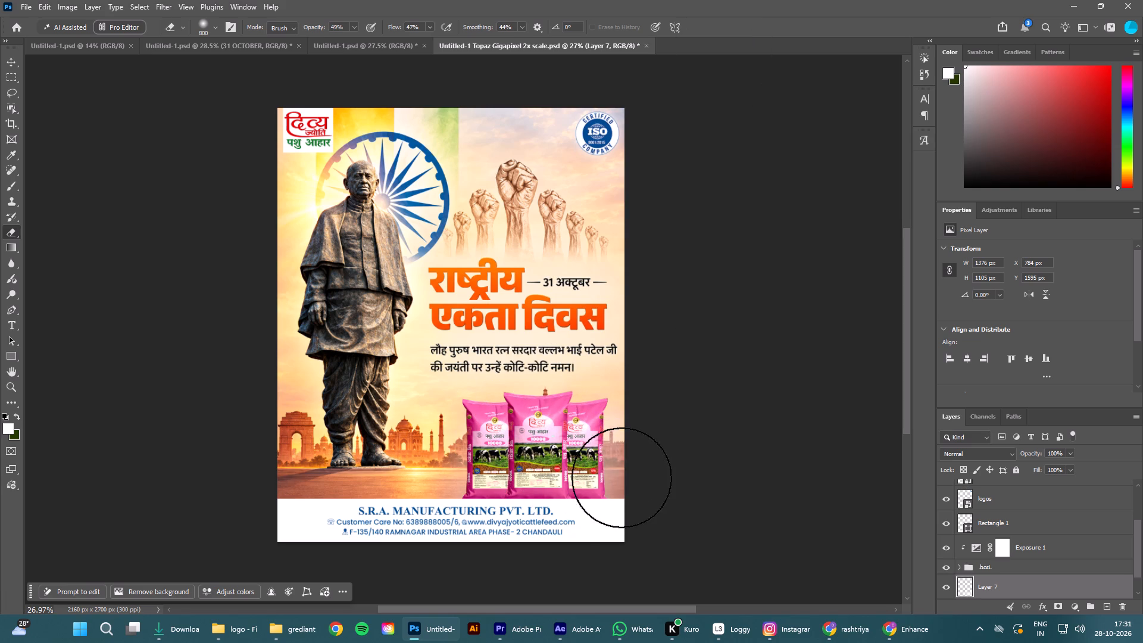
{"action": "left_click_drag", "start_coordinate": [617, 447], "coordinate": [622, 493]}
{"action": "left_click", "coordinate": [12, 63]}
{"action": "left_click", "coordinate": [173, 192]}
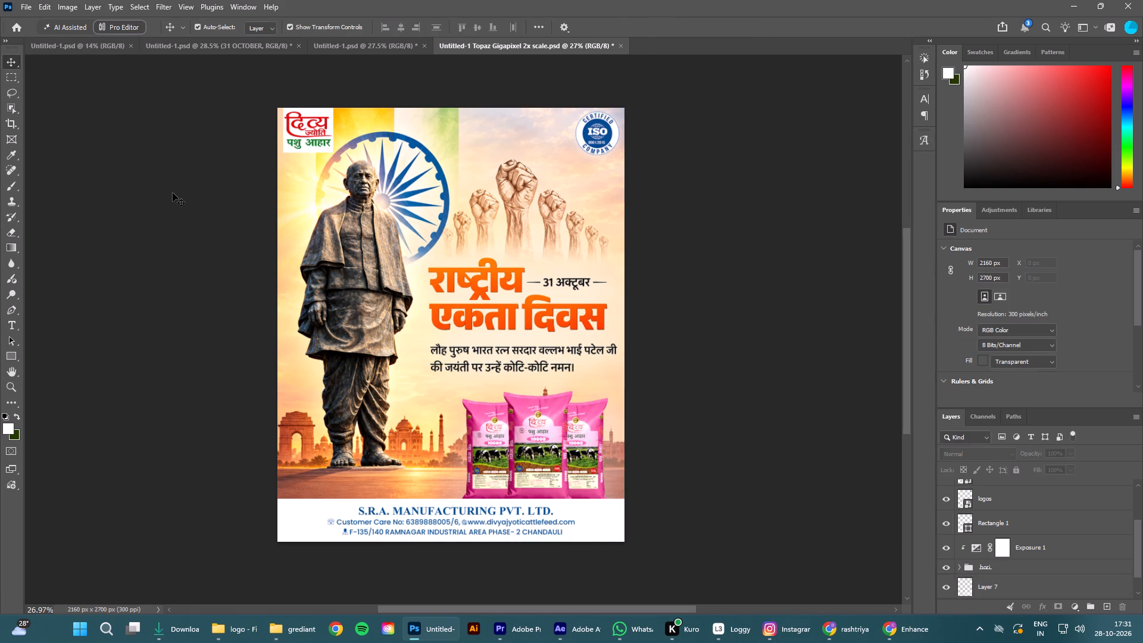
Rasterize Layer 6, the right-hand feed bag inside the bori group.
{"action": "scroll", "coordinate": [748, 374], "scroll_direction": "up", "scroll_amount": 2}
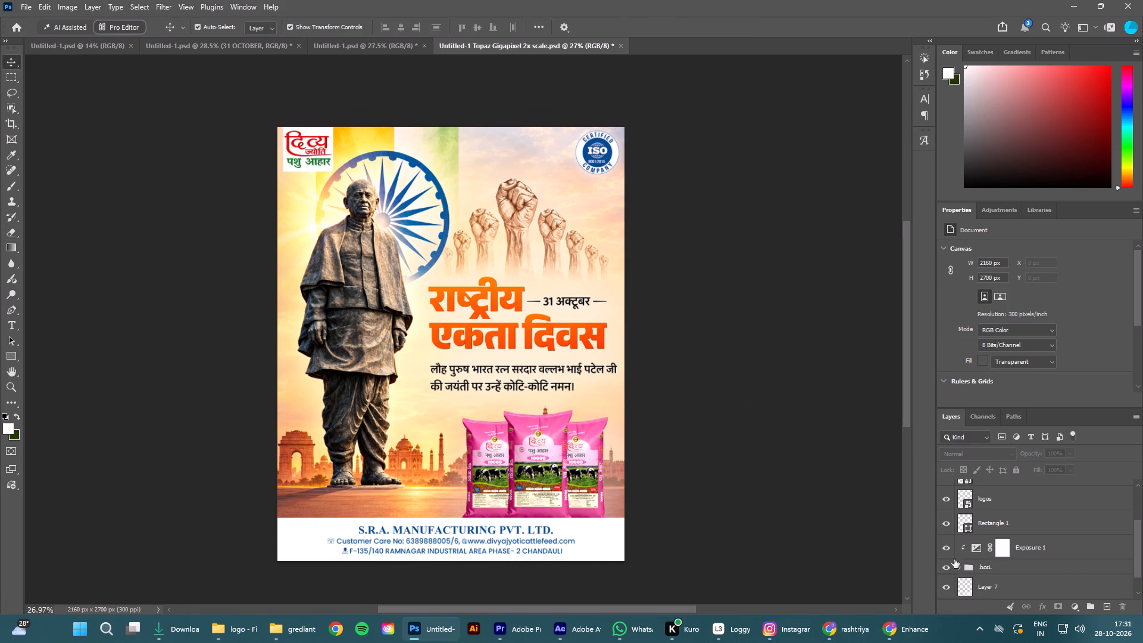
{"action": "scroll", "coordinate": [1089, 568], "scroll_direction": "down", "scroll_amount": 2}
{"action": "scroll", "coordinate": [1065, 548], "scroll_direction": "up", "scroll_amount": 2}
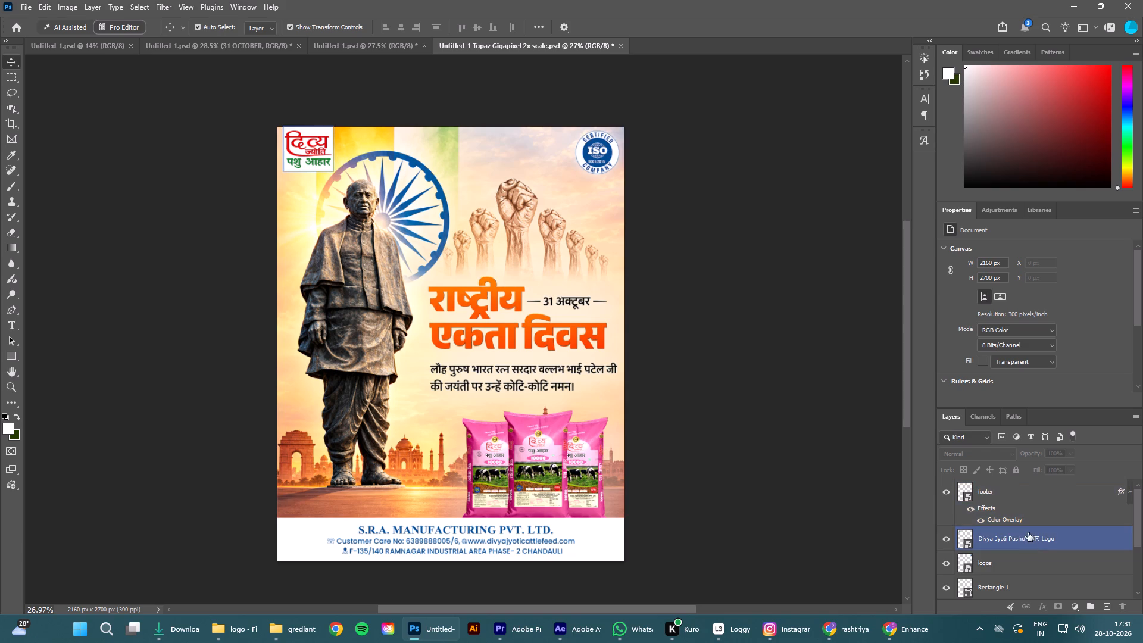
{"action": "scroll", "coordinate": [1027, 564], "scroll_direction": "down", "scroll_amount": 1}
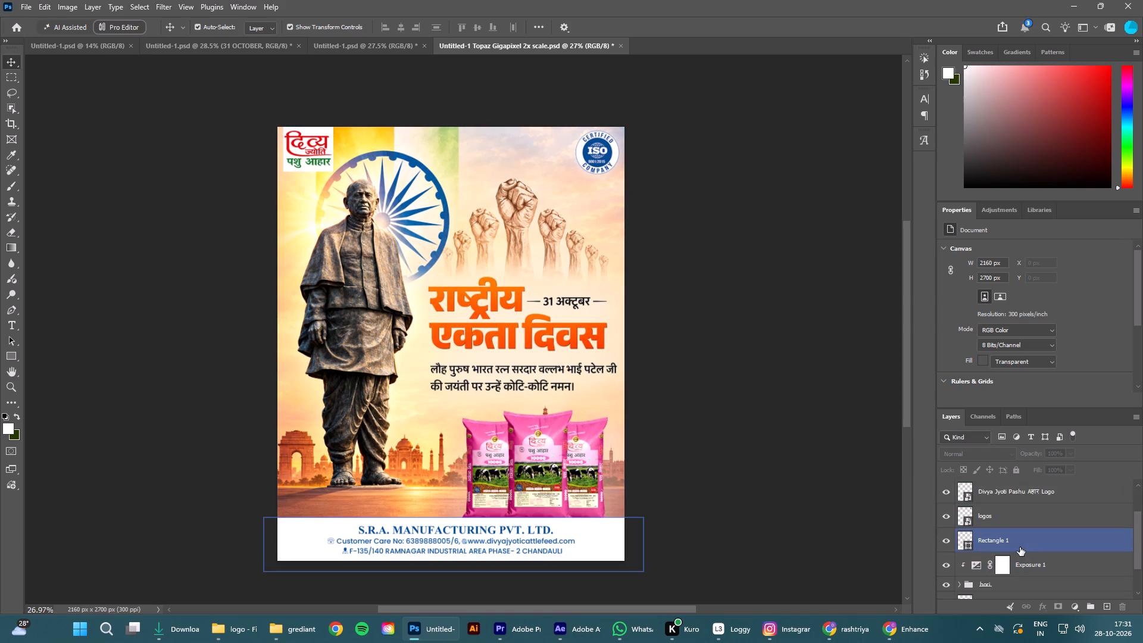
{"action": "scroll", "coordinate": [1017, 544], "scroll_direction": "up", "scroll_amount": 3}
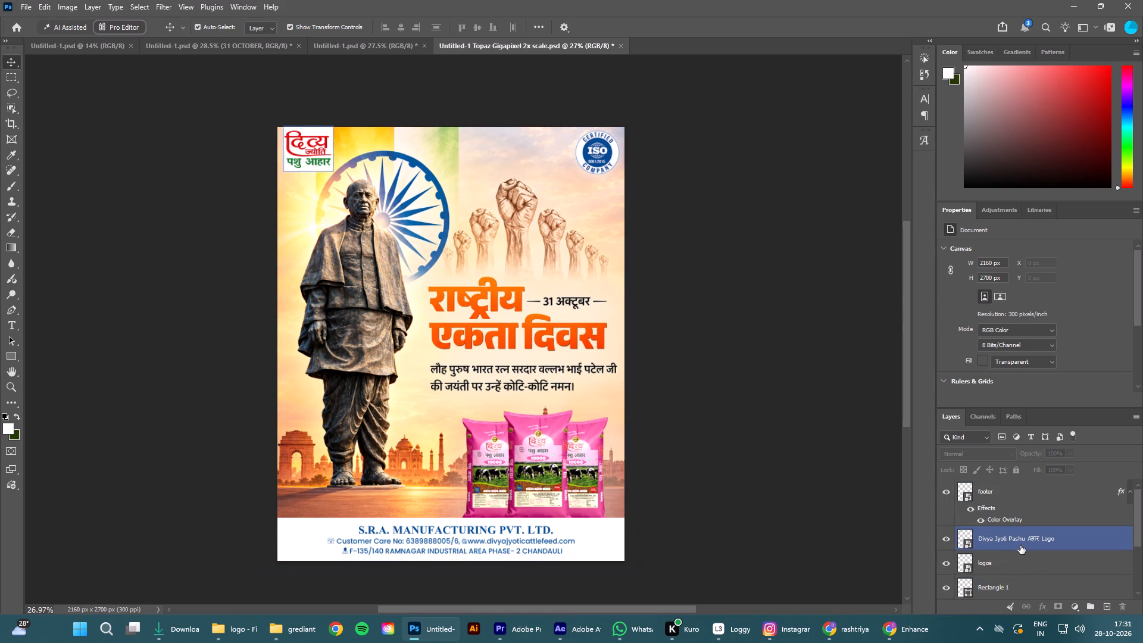
{"action": "scroll", "coordinate": [1024, 569], "scroll_direction": "down", "scroll_amount": 2}
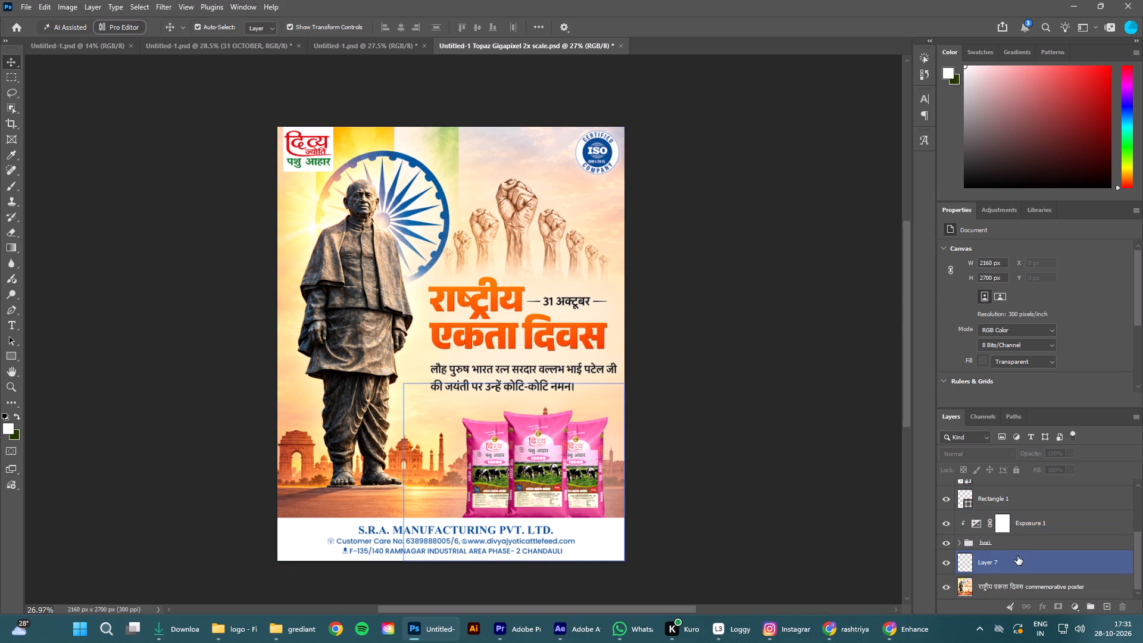
{"action": "left_click", "coordinate": [958, 544]}
{"action": "scroll", "coordinate": [1017, 570], "scroll_direction": "down", "scroll_amount": 1}
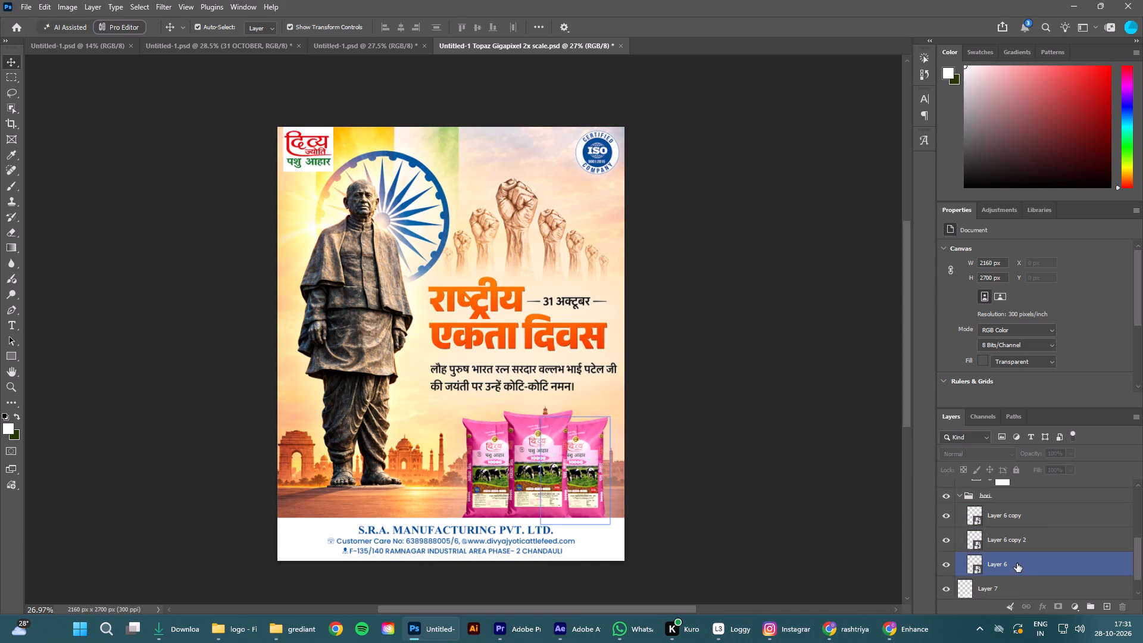
{"action": "left_click", "coordinate": [1017, 563]}
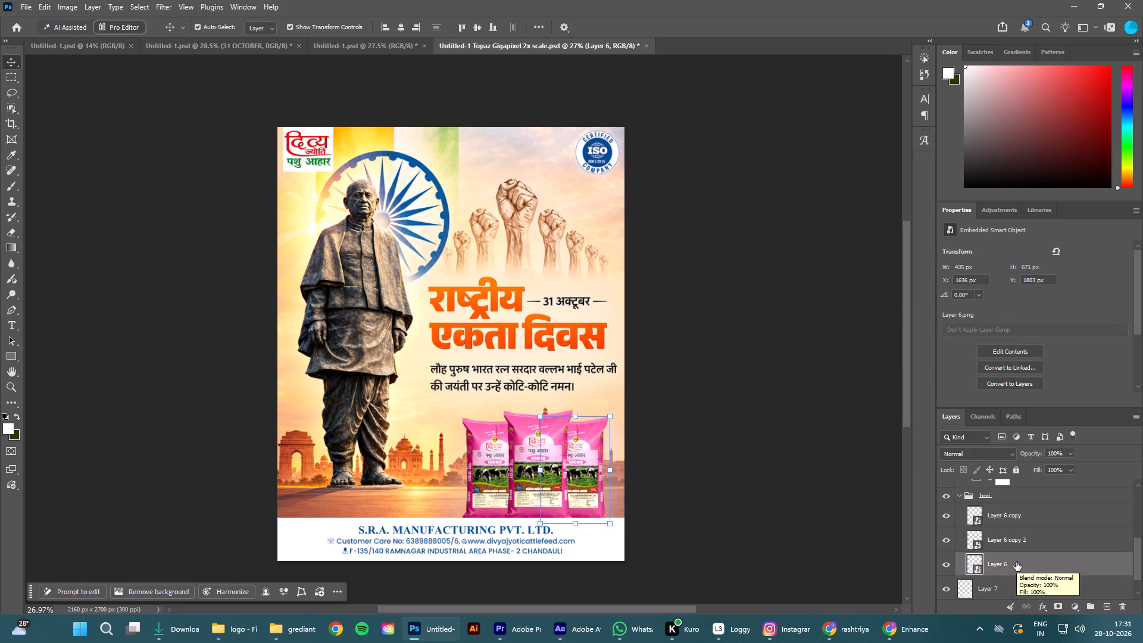
{"action": "key", "text": "b"}
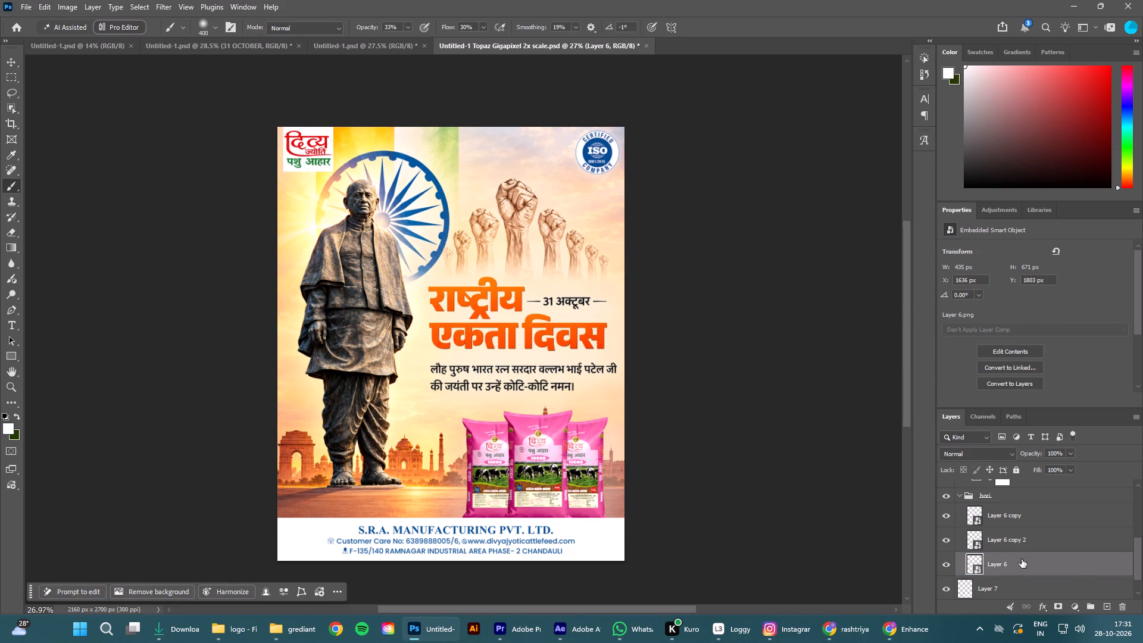
{"action": "left_click", "coordinate": [1022, 560]}
{"action": "right_click", "coordinate": [1016, 563]}
{"action": "left_click", "coordinate": [1029, 535]}
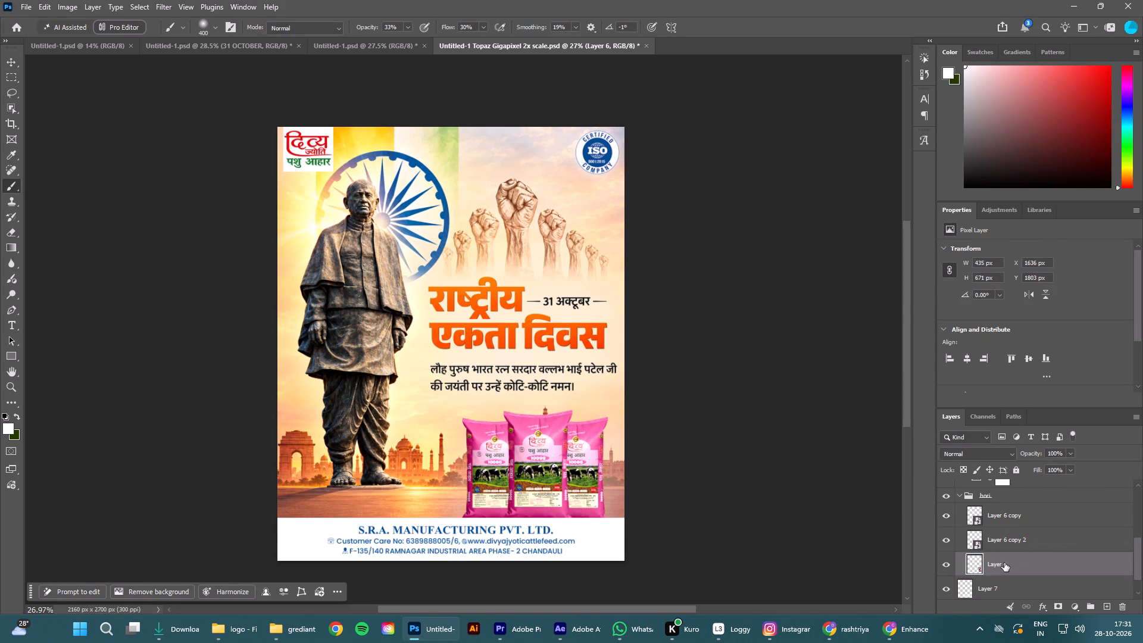
{"action": "left_click", "coordinate": [1005, 563]}
Paint a soft black shadow on Layer 6 where the centre bag overlaps the right-hand bag, using a 200 px brush.
{"action": "key", "text": "b"}
{"action": "key", "text": "x"}
{"action": "left_click", "coordinate": [6, 428]}
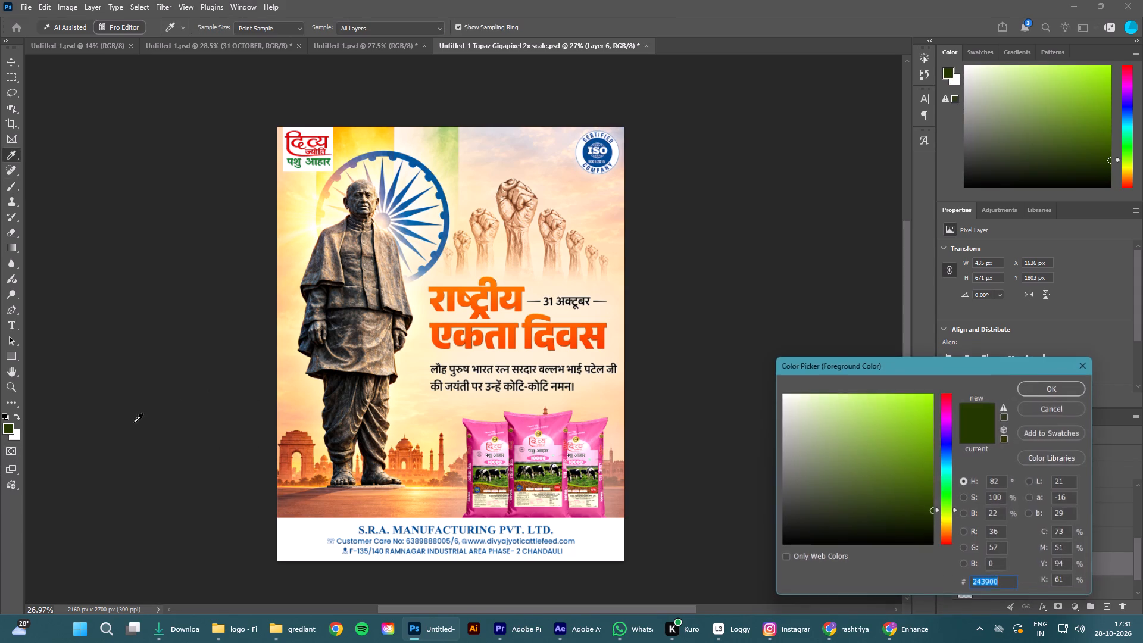
{"action": "left_click_drag", "start_coordinate": [818, 482], "coordinate": [736, 625]}
{"action": "left_click", "coordinate": [1033, 391]}
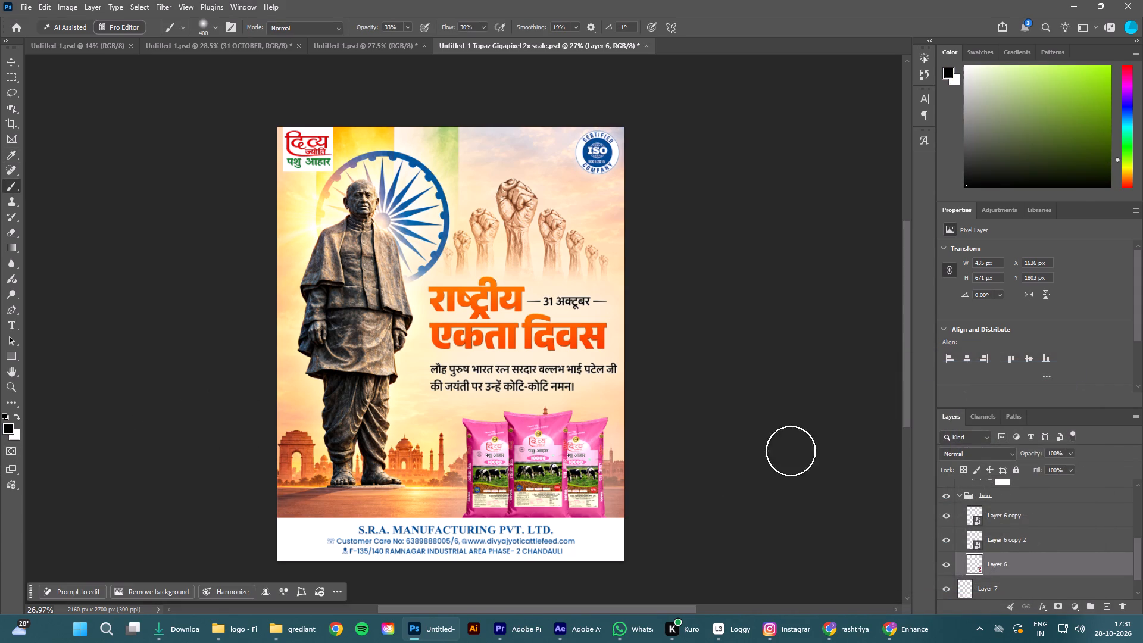
{"action": "key", "text": "bracketleft"}
{"action": "key", "text": "bracketleft"}
{"action": "key", "text": "bracketleft"}
{"action": "left_click_drag", "start_coordinate": [565, 434], "coordinate": [569, 535]}
{"action": "left_click_drag", "start_coordinate": [564, 435], "coordinate": [560, 466]}
{"action": "left_click_drag", "start_coordinate": [551, 434], "coordinate": [545, 471]}
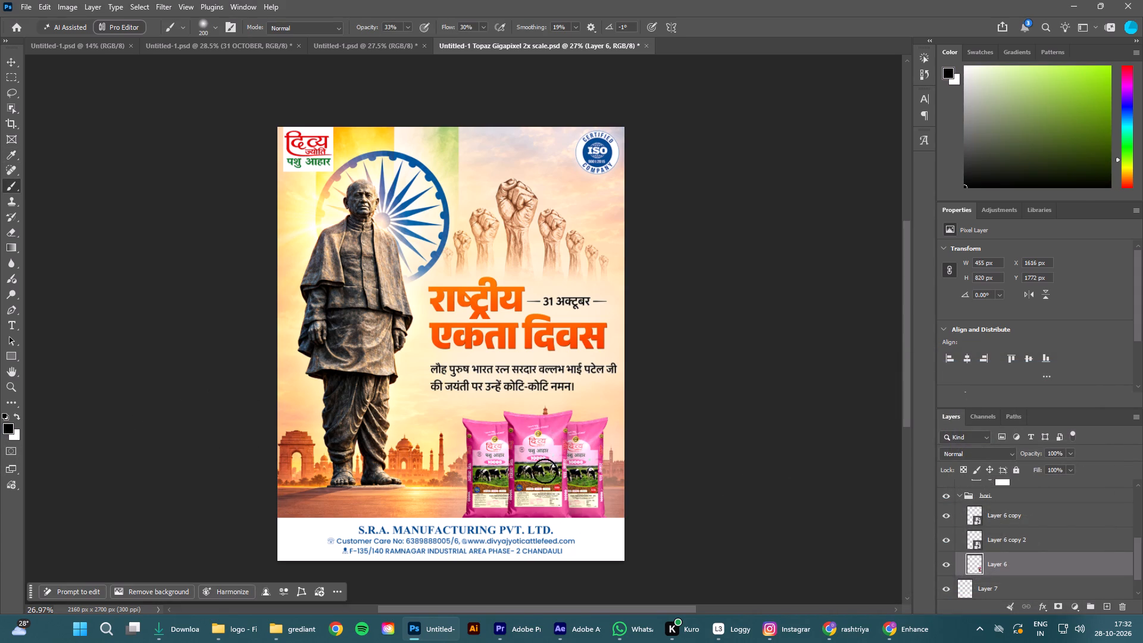
{"action": "left_click_drag", "start_coordinate": [545, 471], "coordinate": [548, 464]}
{"action": "left_click_drag", "start_coordinate": [559, 441], "coordinate": [562, 495]}
{"action": "left_click_drag", "start_coordinate": [568, 463], "coordinate": [564, 497]}
{"action": "left_click_drag", "start_coordinate": [566, 471], "coordinate": [558, 525]}
{"action": "left_click_drag", "start_coordinate": [560, 510], "coordinate": [560, 524]}
{"action": "left_click_drag", "start_coordinate": [566, 502], "coordinate": [564, 508]}
{"action": "left_click_drag", "start_coordinate": [564, 499], "coordinate": [566, 513]}
{"action": "left_click", "coordinate": [568, 510]}
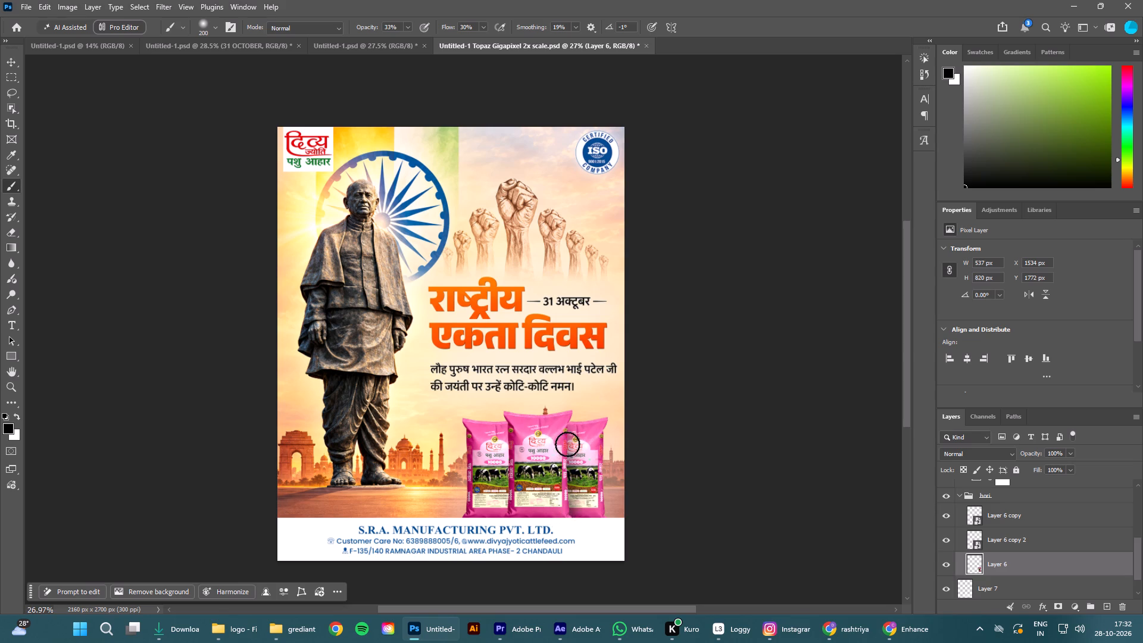
{"action": "left_click_drag", "start_coordinate": [564, 424], "coordinate": [562, 439]}
{"action": "left_click_drag", "start_coordinate": [561, 430], "coordinate": [561, 438]}
{"action": "left_click_drag", "start_coordinate": [561, 435], "coordinate": [557, 614]}
Rasterize Layer 6 copy 2, the left-hand feed bag inside the bori group.
{"action": "left_click", "coordinate": [1020, 539]}
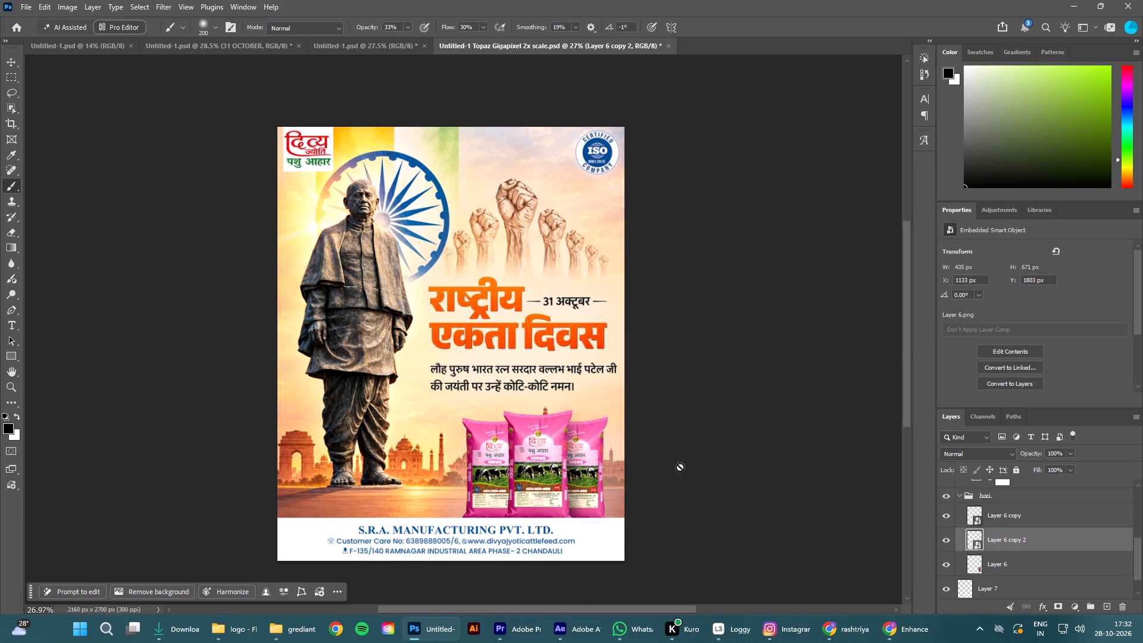
{"action": "right_click", "coordinate": [1003, 536]}
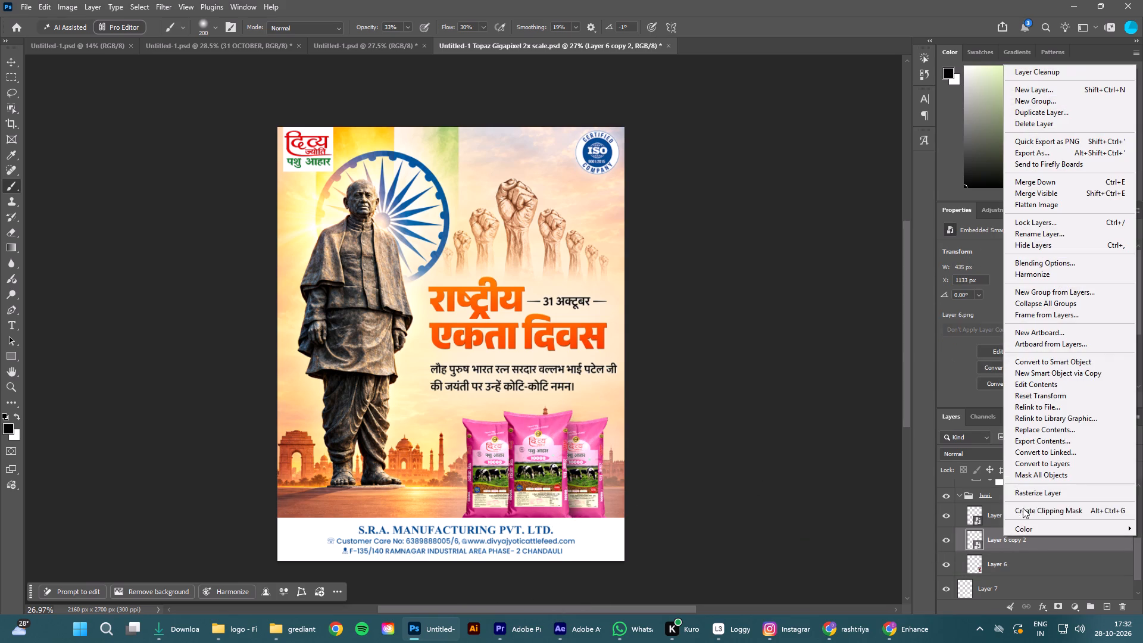
{"action": "left_click", "coordinate": [1023, 495]}
{"action": "left_click", "coordinate": [1009, 539]}
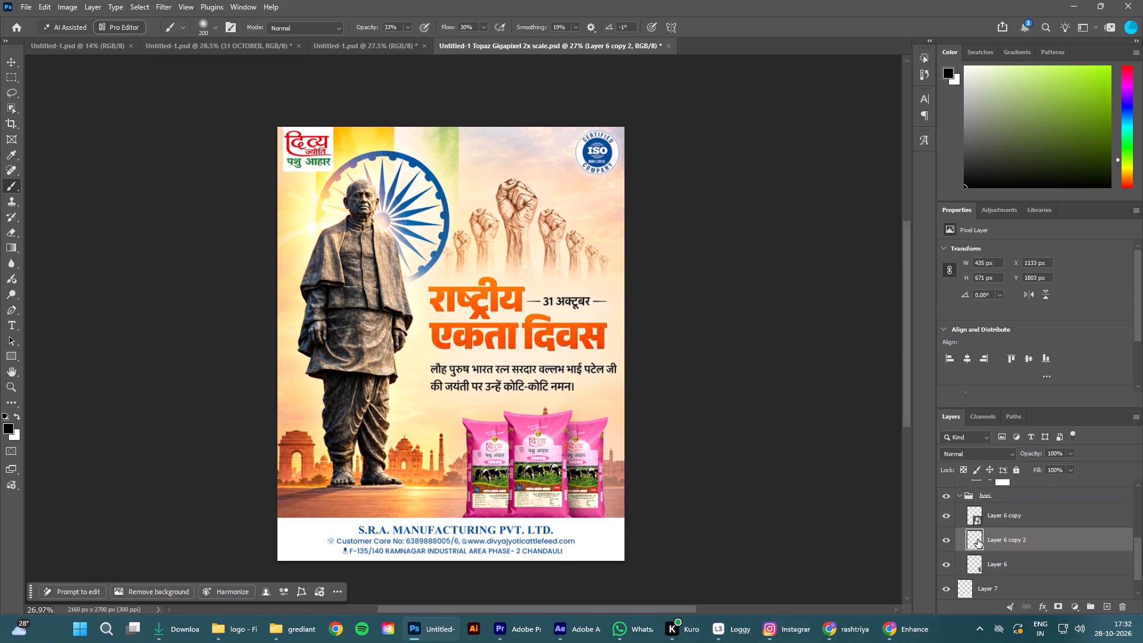
Paint a soft black shadow on Layer 6 copy 2 where the centre bag overlaps the left-hand bag, using the 200 px brush at 33% opacity.
{"action": "key", "text": "b"}
{"action": "left_click_drag", "start_coordinate": [508, 435], "coordinate": [511, 505]}
{"action": "left_click_drag", "start_coordinate": [512, 441], "coordinate": [514, 515]}
{"action": "left_click_drag", "start_coordinate": [515, 481], "coordinate": [516, 508]}
{"action": "left_click_drag", "start_coordinate": [519, 495], "coordinate": [516, 517]}
{"action": "left_click_drag", "start_coordinate": [515, 500], "coordinate": [523, 516]}
{"action": "left_click_drag", "start_coordinate": [521, 500], "coordinate": [517, 511]}
{"action": "left_click", "coordinate": [518, 497]}
{"action": "left_click_drag", "start_coordinate": [513, 435], "coordinate": [514, 497]}
{"action": "left_click_drag", "start_coordinate": [515, 431], "coordinate": [512, 569]}
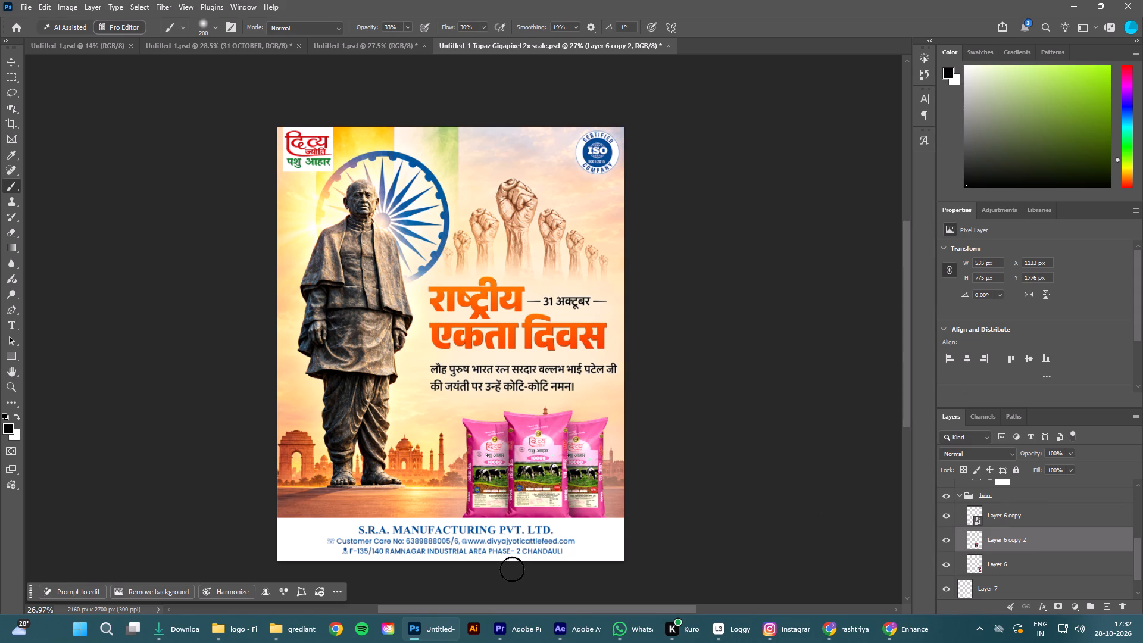
{"action": "left_click_drag", "start_coordinate": [512, 569], "coordinate": [513, 575]}
{"action": "left_click", "coordinate": [3, 64]}
{"action": "left_click", "coordinate": [133, 223]}
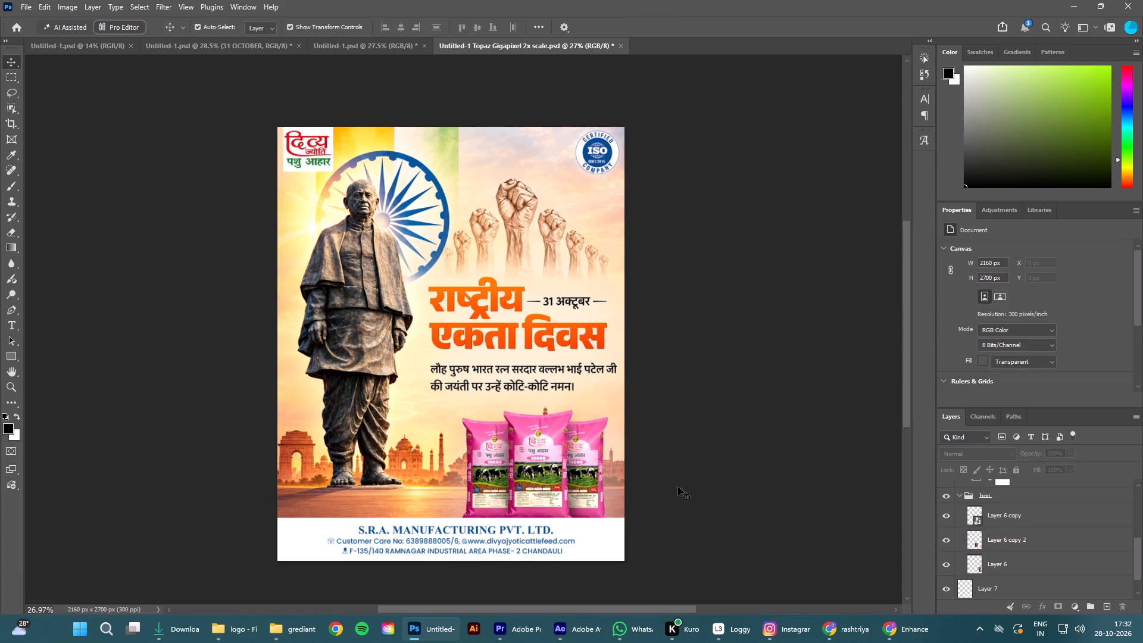
Save the Untitled-1 Topaz Gigapixel 2x scale.psd poster with the new bag shadows.
{"action": "scroll", "coordinate": [732, 468], "scroll_direction": "up", "scroll_amount": 1}
{"action": "left_click", "coordinate": [735, 470]}
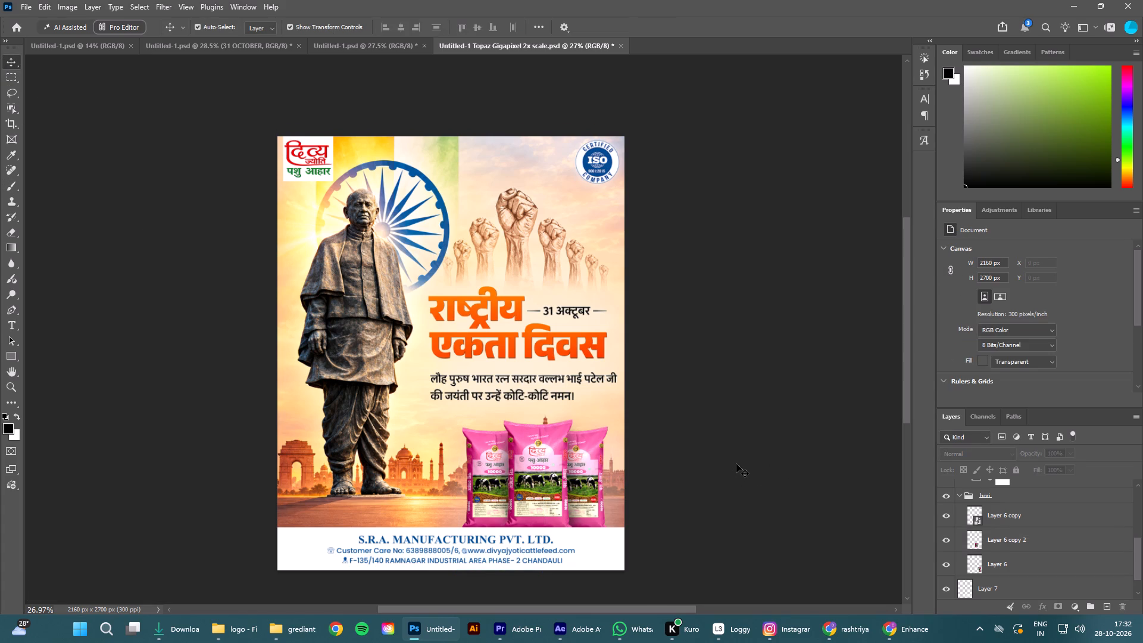
{"action": "left_click", "coordinate": [736, 464]}
{"action": "scroll", "coordinate": [740, 473], "scroll_direction": "down", "scroll_amount": 1}
{"action": "key", "text": "ctrl+s"}
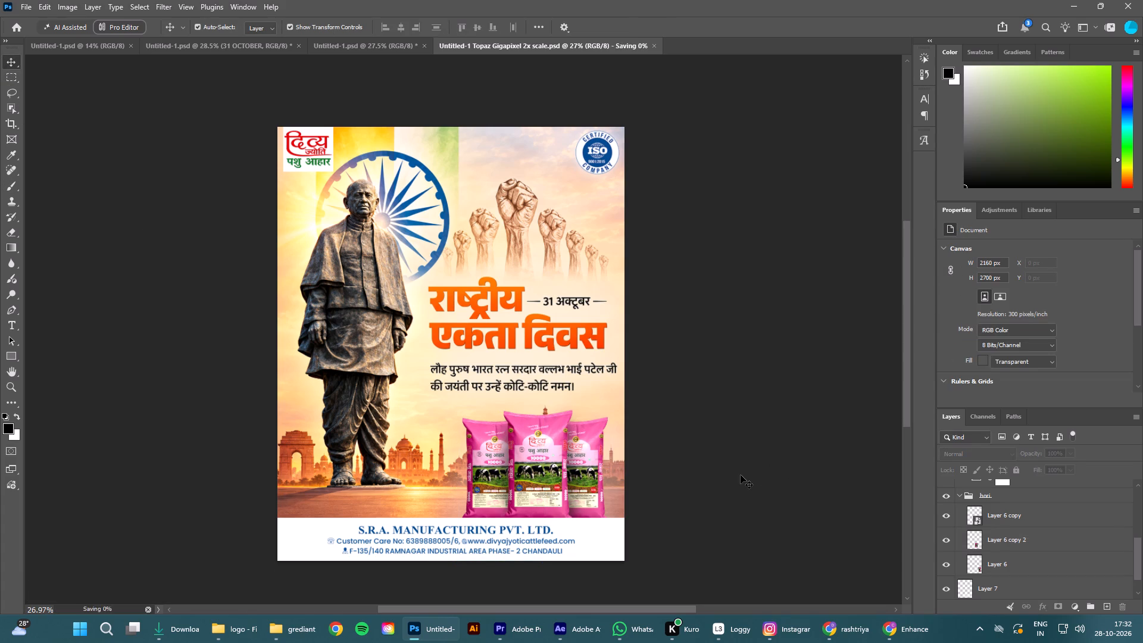
{"action": "left_click", "coordinate": [166, 151]}
Export the poster as a 2160 x 2700 px JPG at quality 7, replacing Untitled-1 Topaz Gigapixel 2x scale.jpg in the national unity day folder.
{"action": "left_click", "coordinate": [24, 2]}
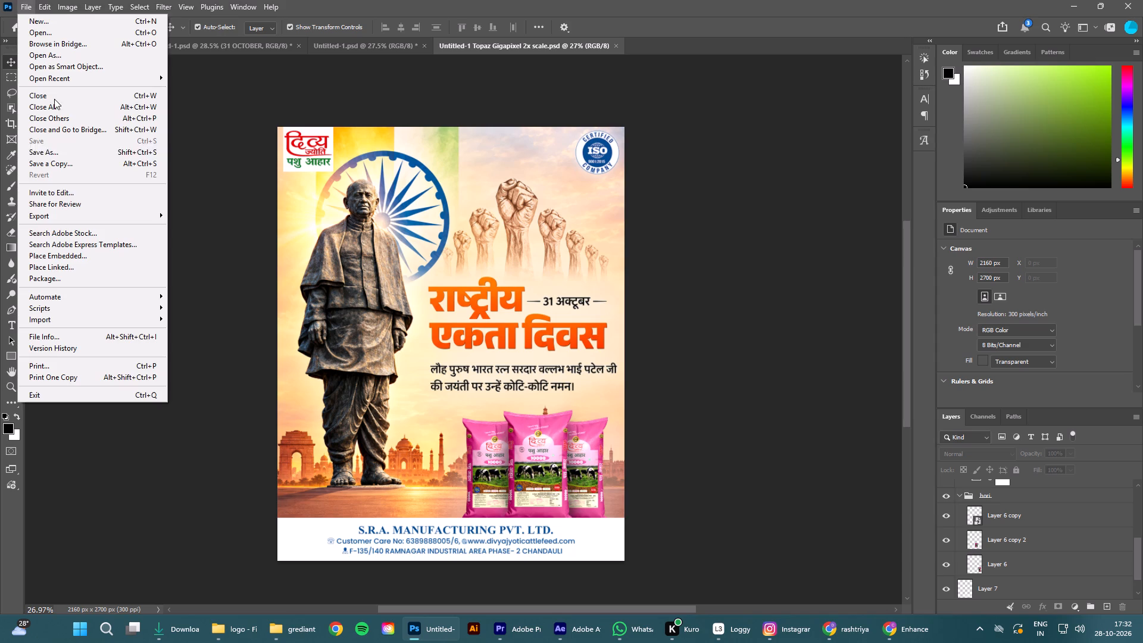
{"action": "left_click", "coordinate": [216, 229]}
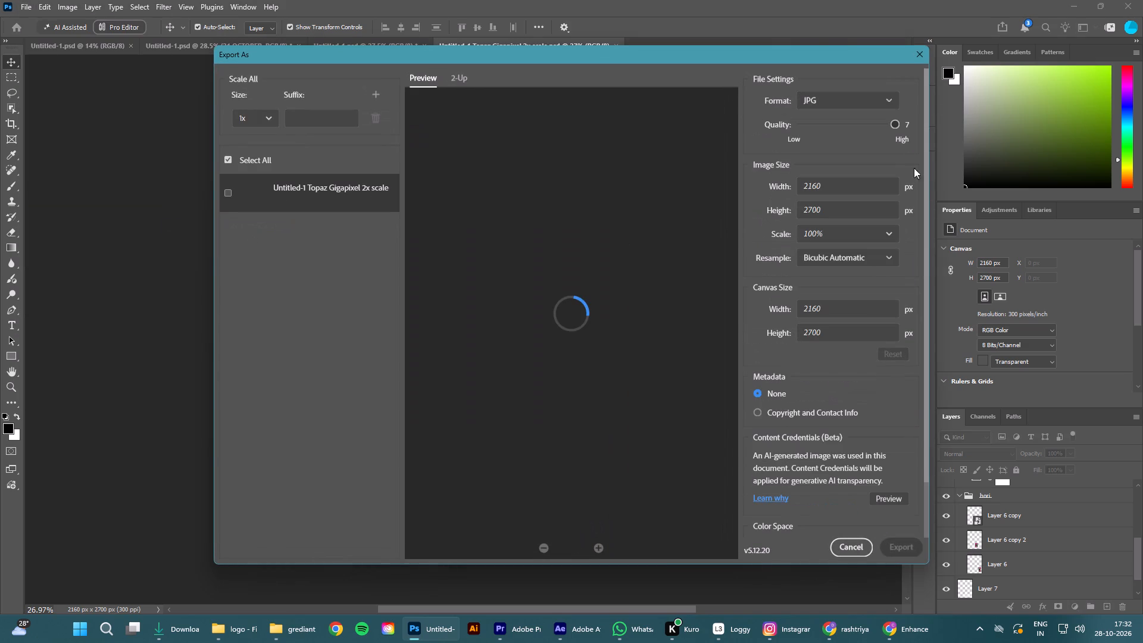
{"action": "left_click", "coordinate": [895, 548]}
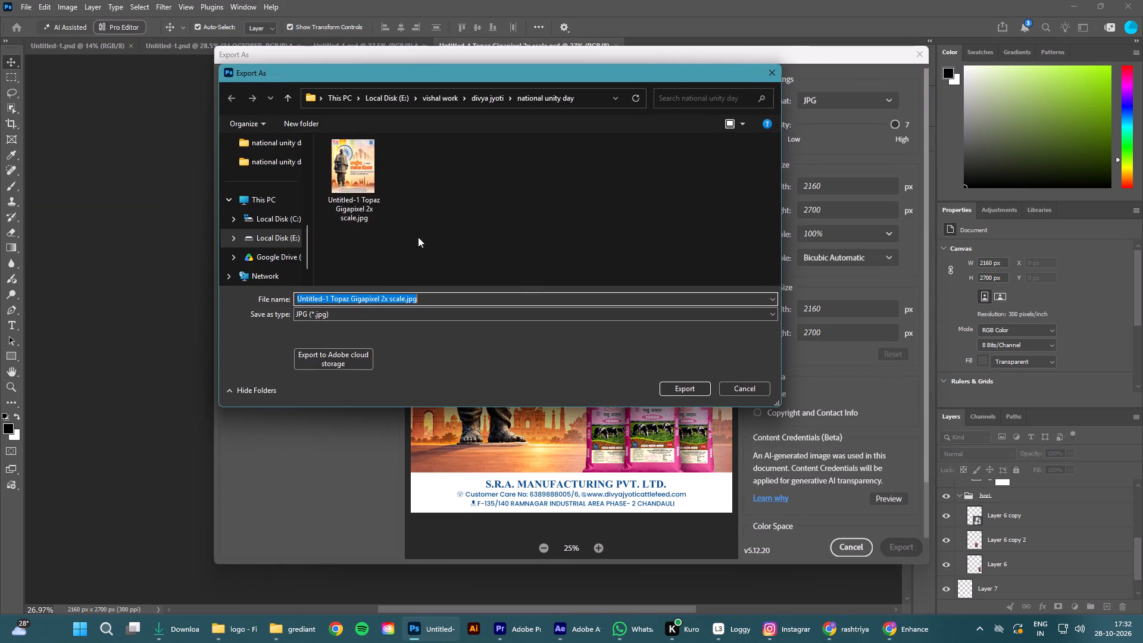
{"action": "scroll", "coordinate": [346, 190], "scroll_direction": "up", "scroll_amount": 6}
{"action": "left_click", "coordinate": [355, 164]}
{"action": "left_click", "coordinate": [689, 391]}
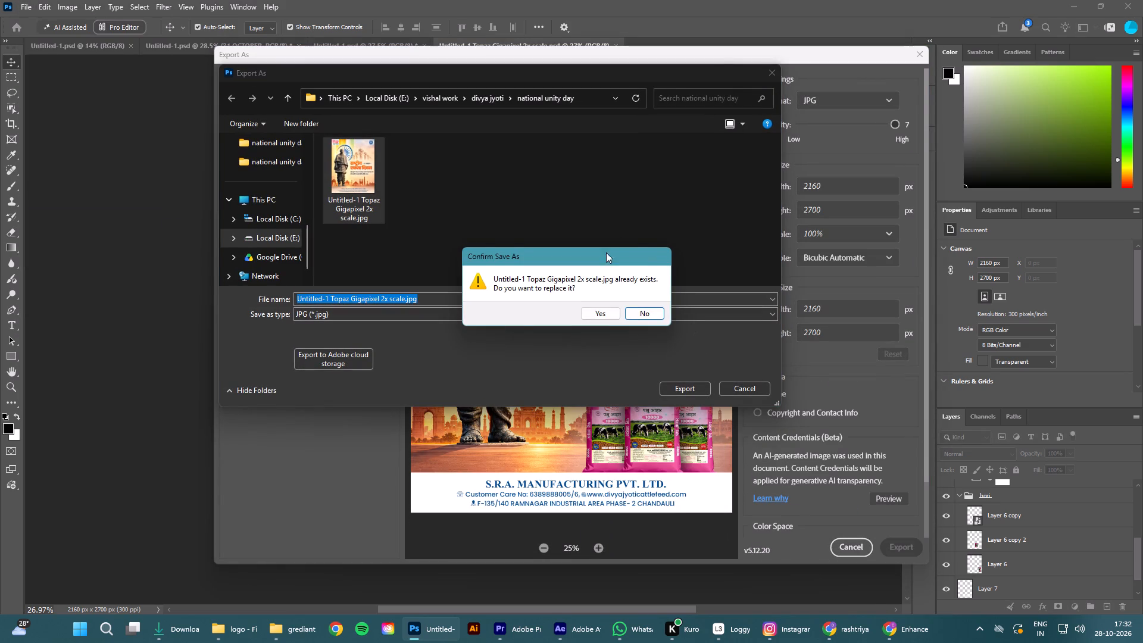
{"action": "left_click", "coordinate": [602, 313]}
{"action": "left_click", "coordinate": [825, 360]}
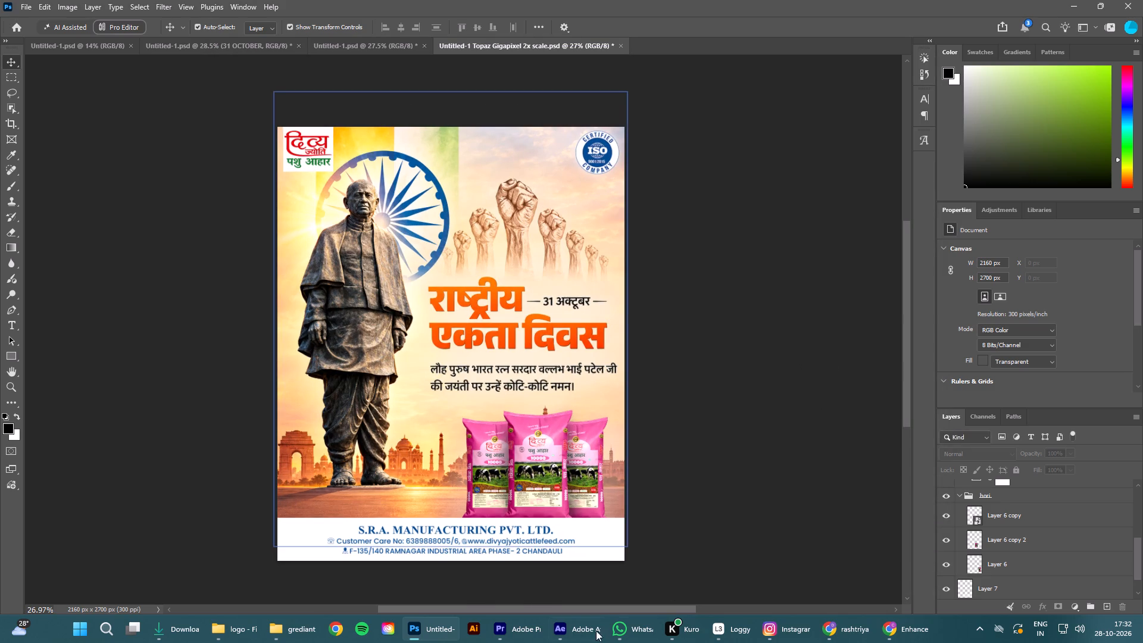
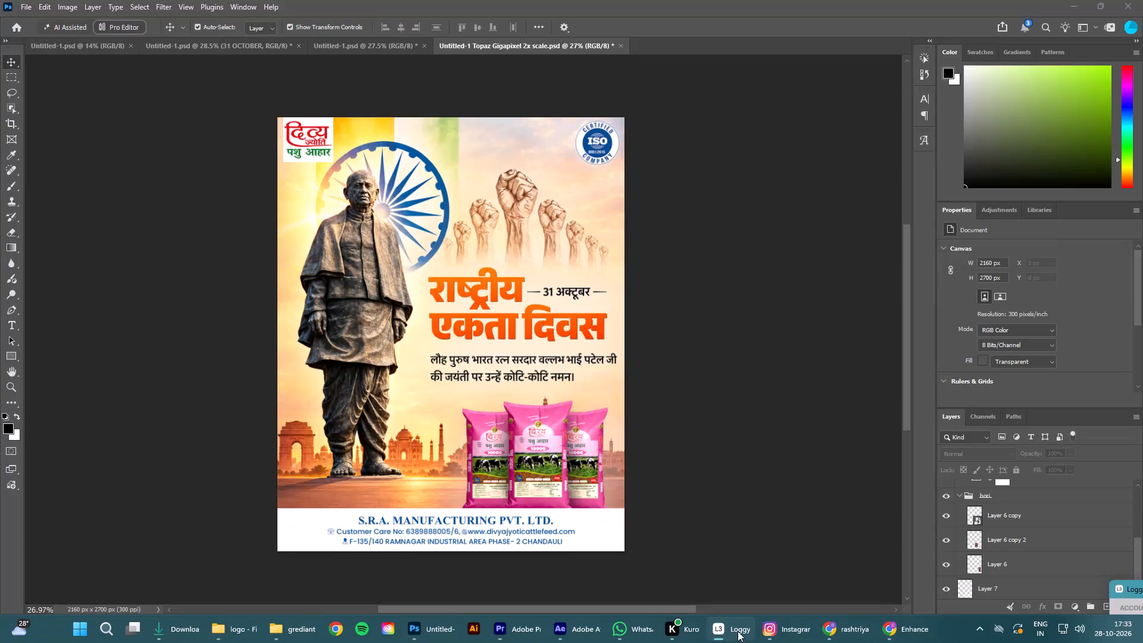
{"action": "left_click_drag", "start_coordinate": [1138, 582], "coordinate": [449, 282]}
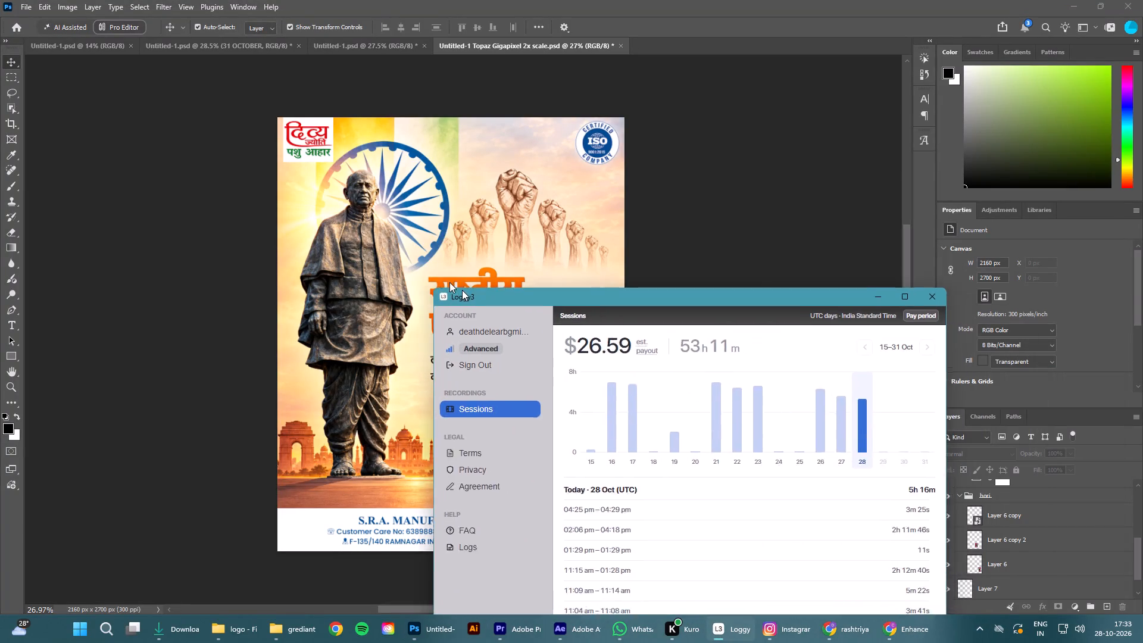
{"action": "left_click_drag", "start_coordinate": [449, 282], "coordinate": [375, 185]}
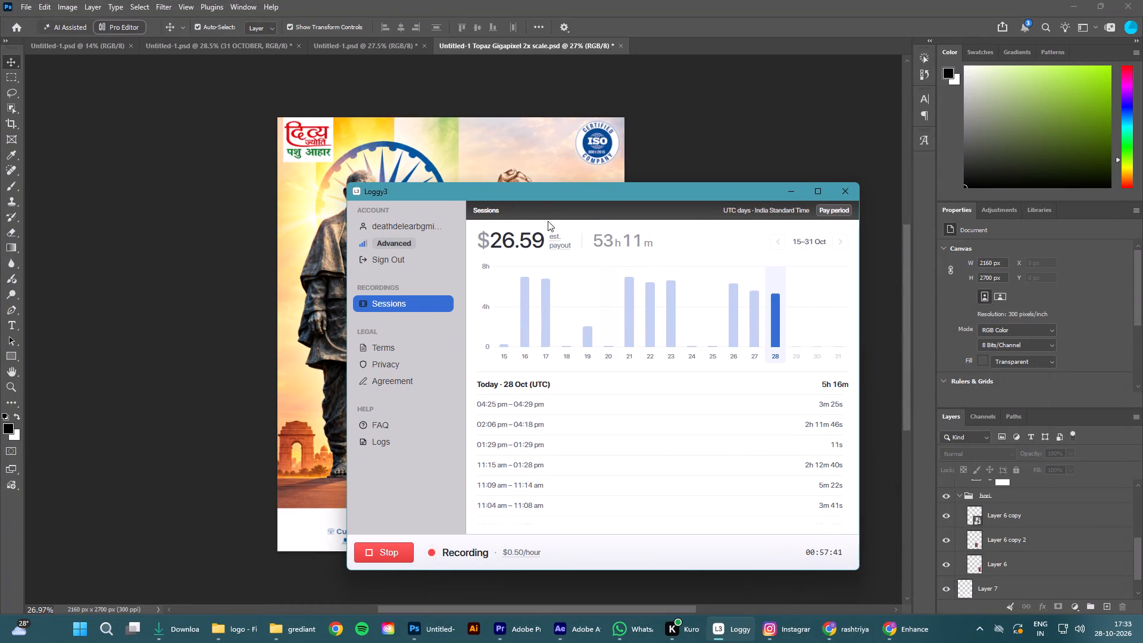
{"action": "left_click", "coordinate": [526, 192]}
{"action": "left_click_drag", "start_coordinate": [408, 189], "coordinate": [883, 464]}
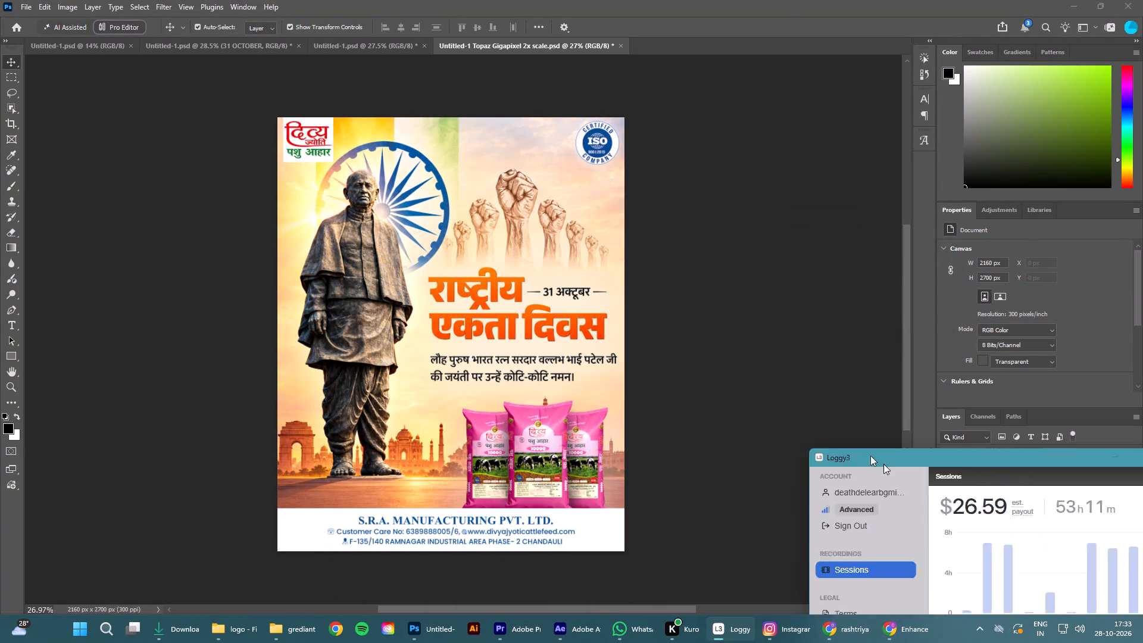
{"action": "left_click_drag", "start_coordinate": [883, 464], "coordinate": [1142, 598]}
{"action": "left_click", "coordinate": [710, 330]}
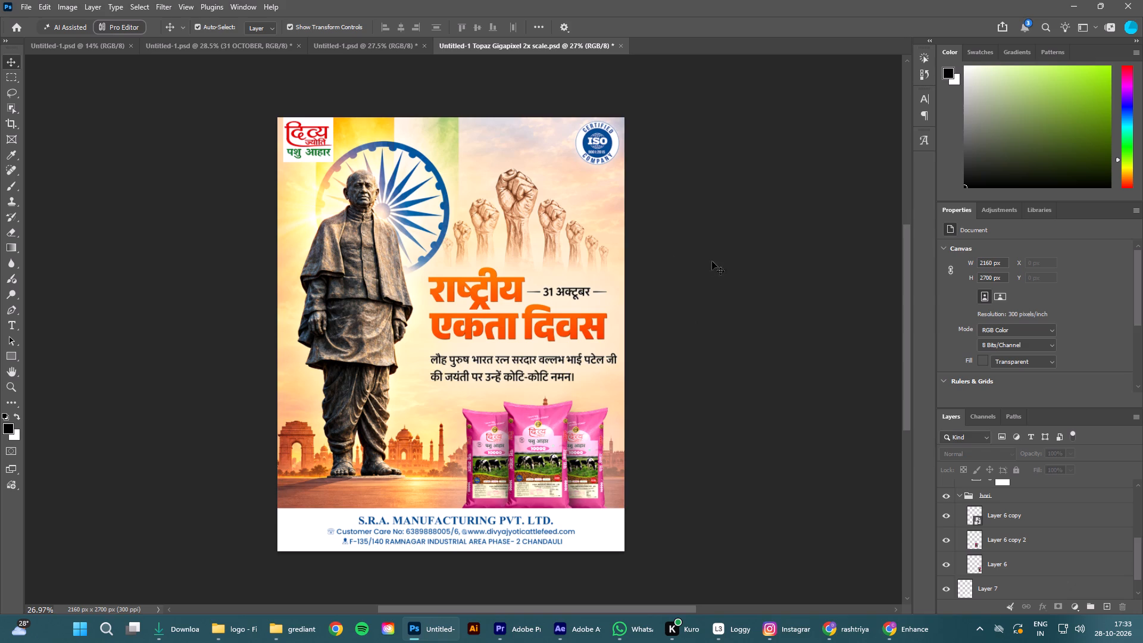
Review the finished Divya Jyoti poster alongside the open Royal and Parivar National Unity Day posters.
{"action": "scroll", "coordinate": [719, 257], "scroll_direction": "down", "scroll_amount": 1}
{"action": "left_click", "coordinate": [737, 289]}
{"action": "left_click", "coordinate": [332, 42]}
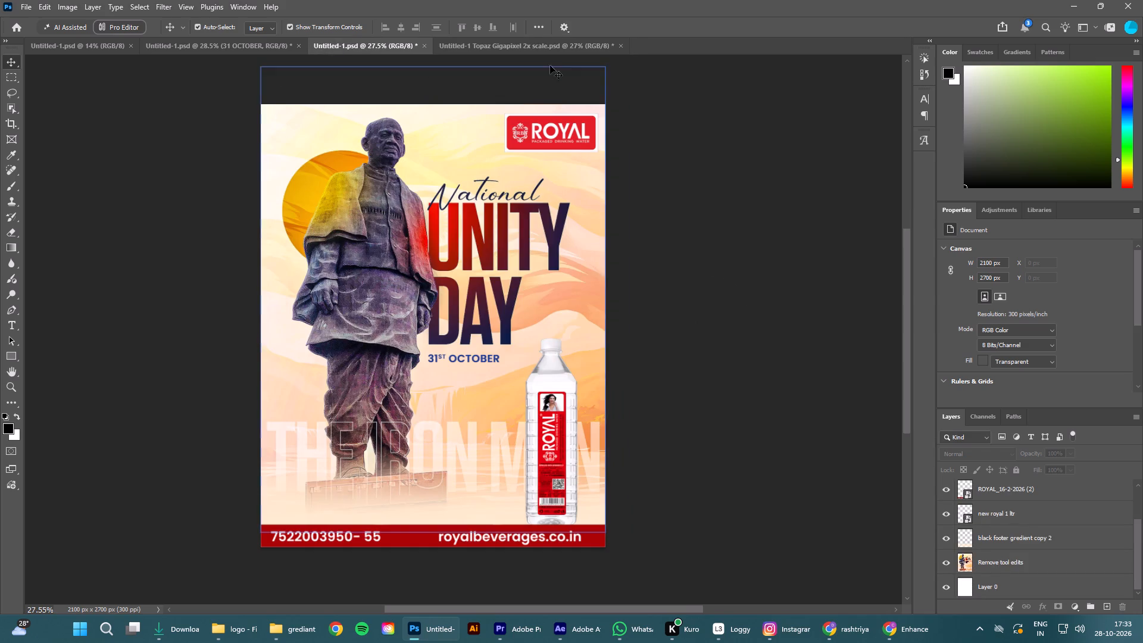
{"action": "left_click", "coordinate": [533, 40]}
{"action": "left_click", "coordinate": [233, 42]}
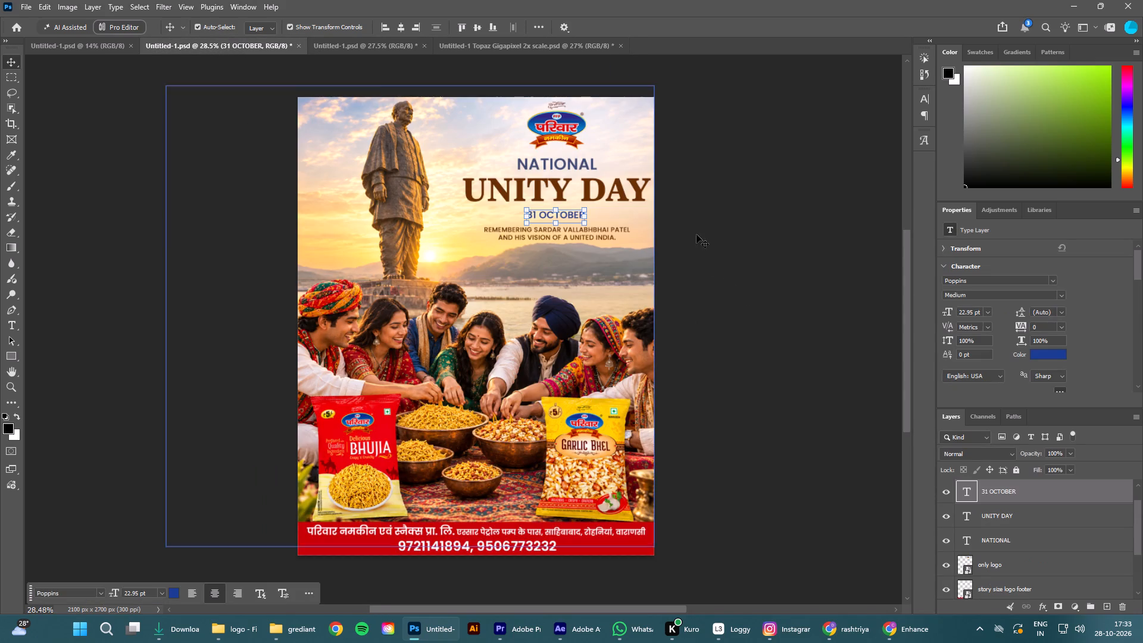
{"action": "left_click", "coordinate": [552, 46]}
{"action": "left_click", "coordinate": [724, 196]}
{"action": "scroll", "coordinate": [723, 241], "scroll_direction": "down", "scroll_amount": 1}
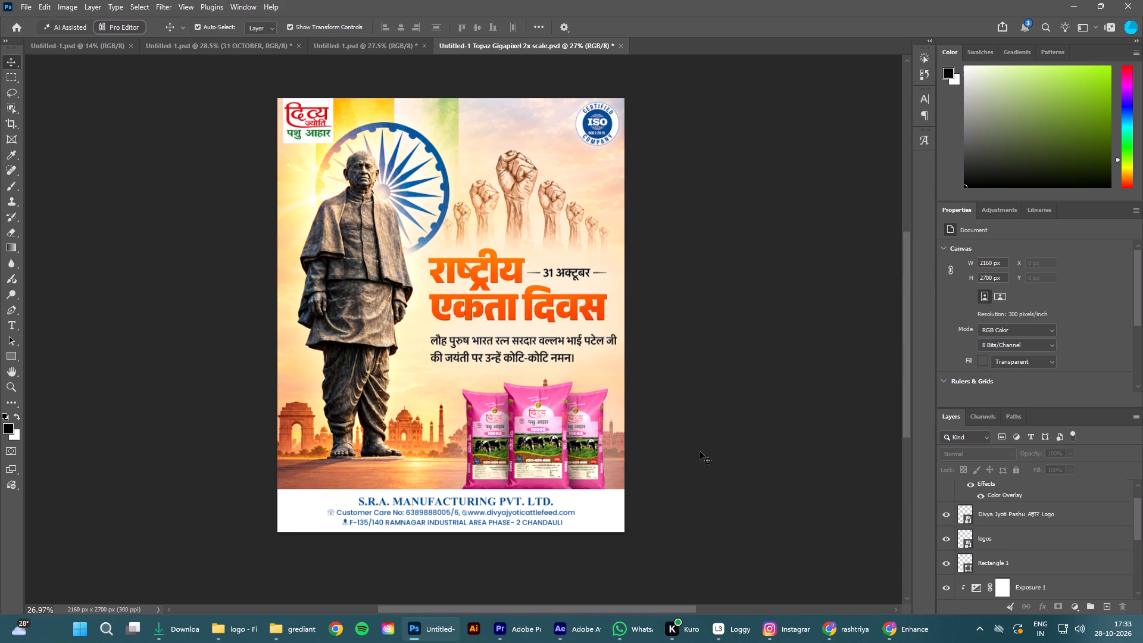
{"action": "left_click", "coordinate": [793, 369]}
{"action": "scroll", "coordinate": [793, 369], "scroll_direction": "down", "scroll_amount": 1}
{"action": "scroll", "coordinate": [800, 355], "scroll_direction": "up", "scroll_amount": 2}
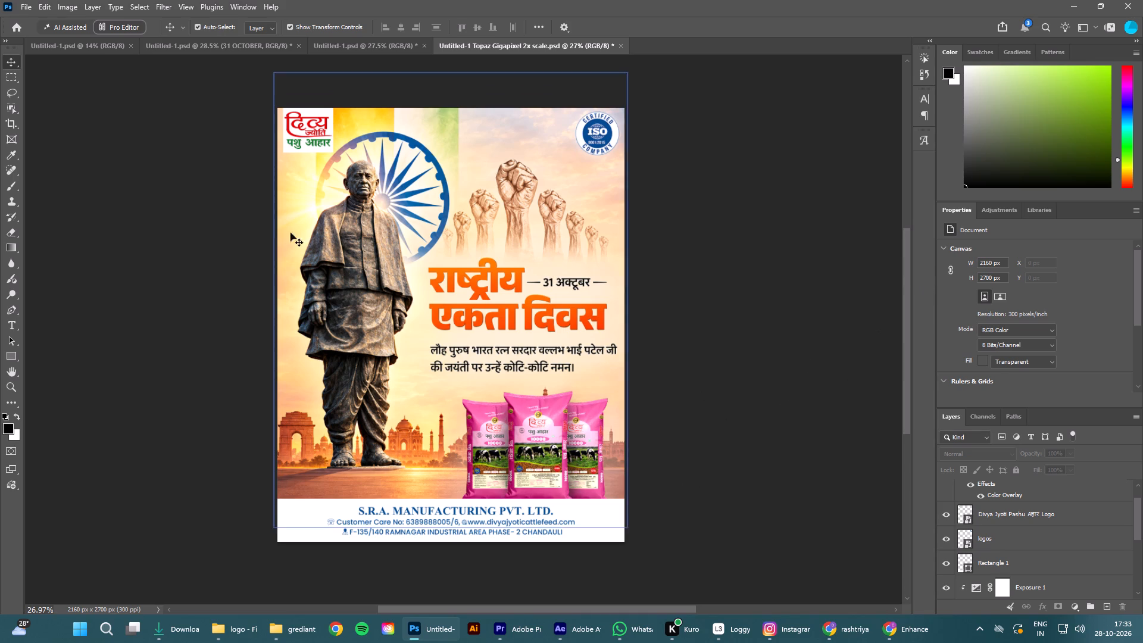
{"action": "left_click", "coordinate": [270, 228]}
{"action": "left_click", "coordinate": [216, 221]}
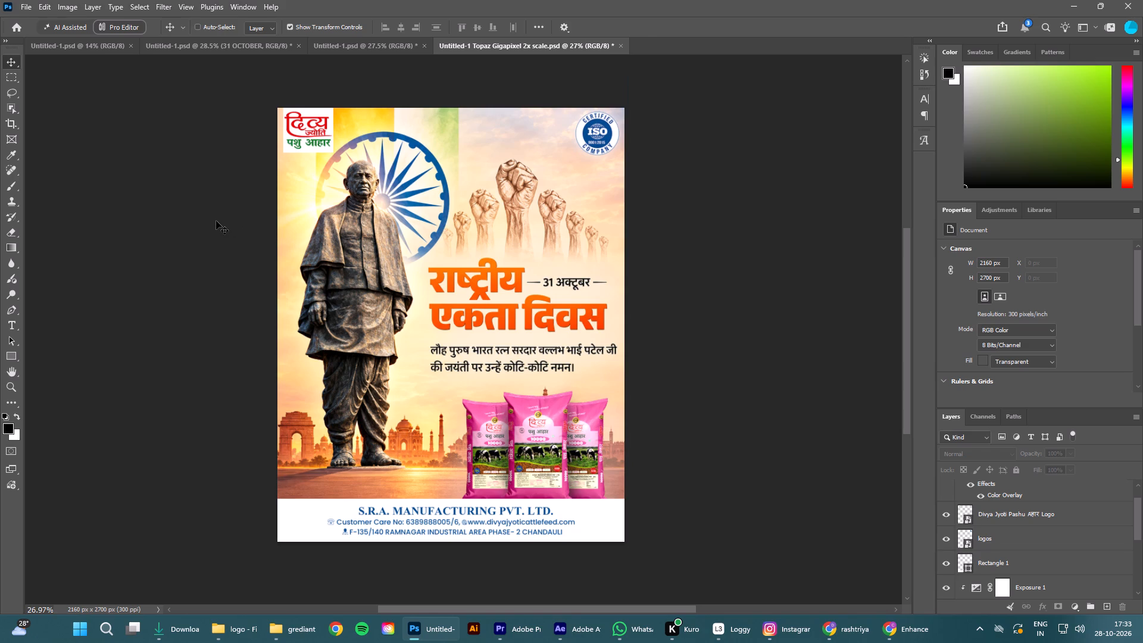
Save the Untitled-1 Topaz Gigapixel 2x scale.psd poster.
{"action": "key", "text": "ctrl+s"}
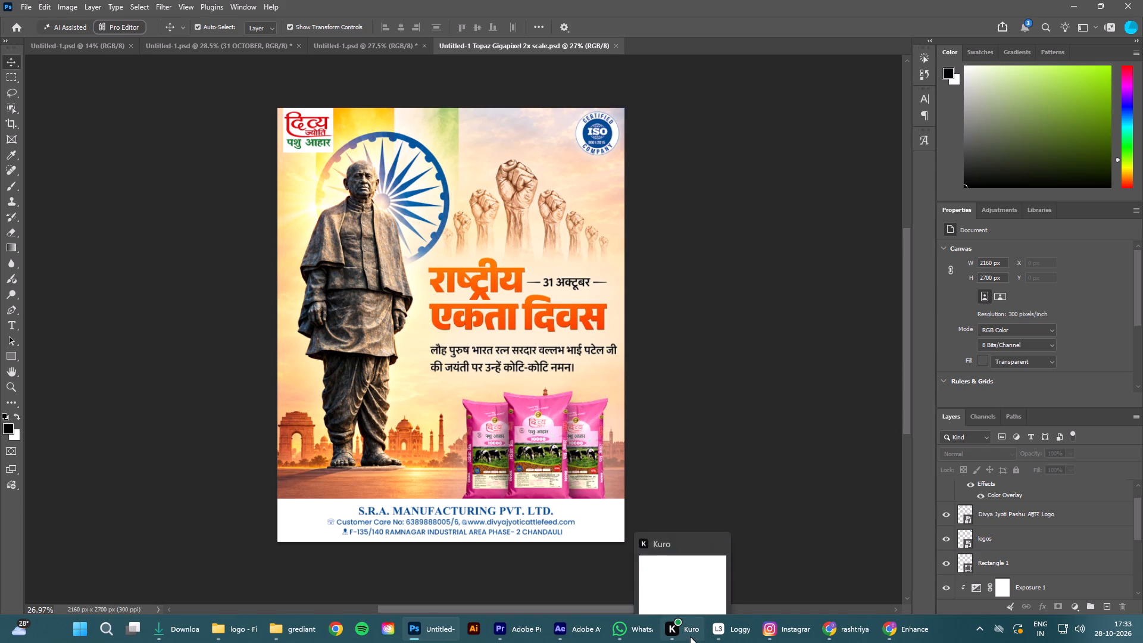
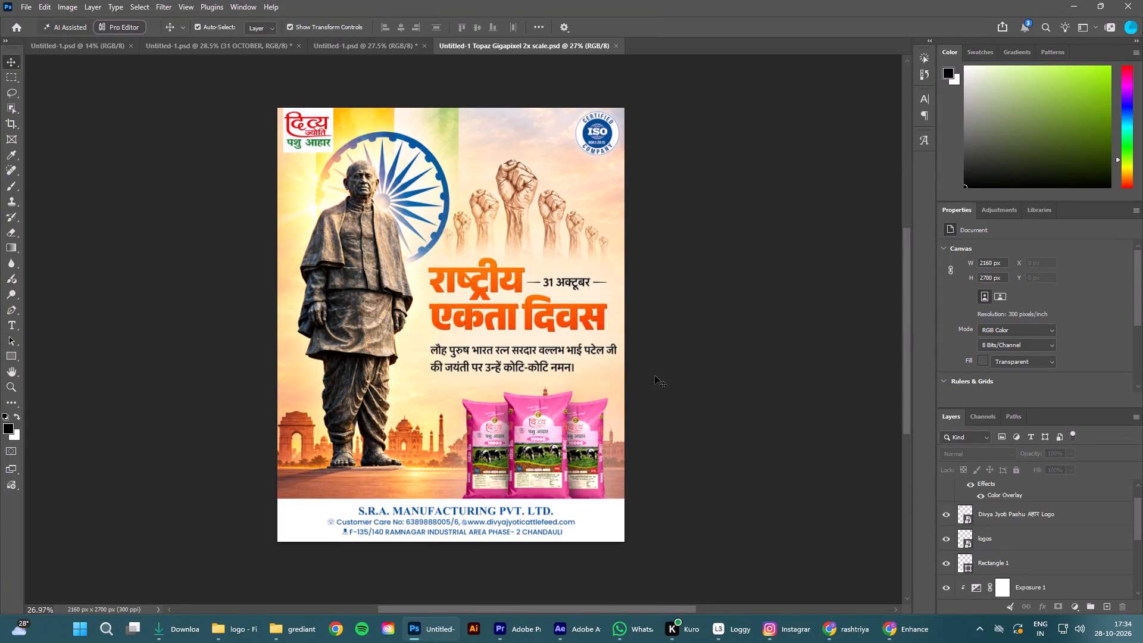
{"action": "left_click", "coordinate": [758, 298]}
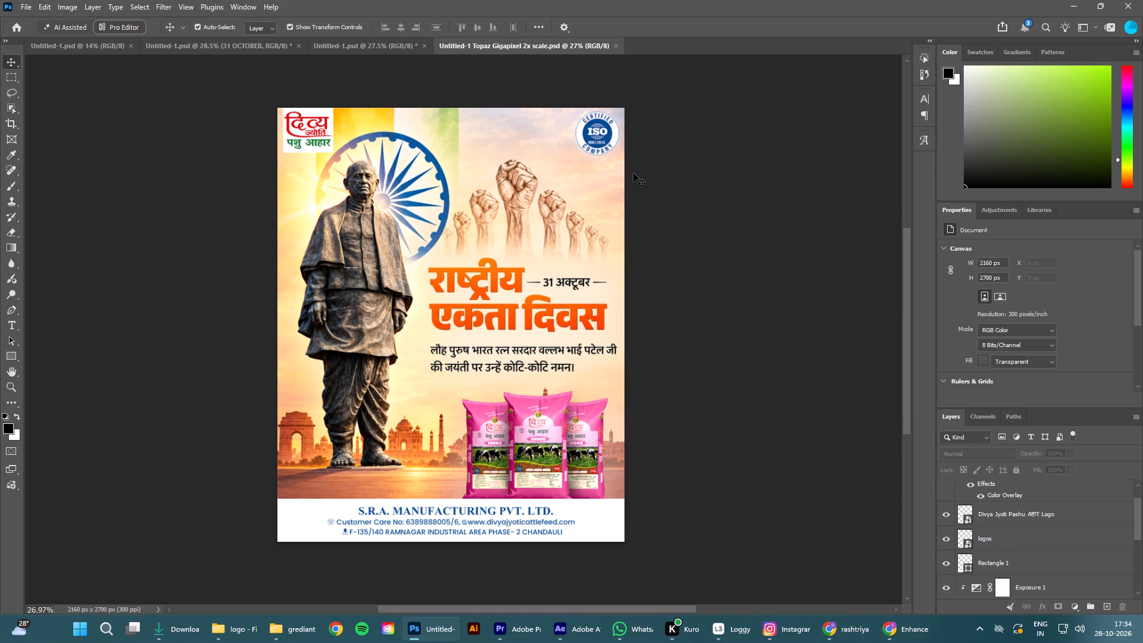
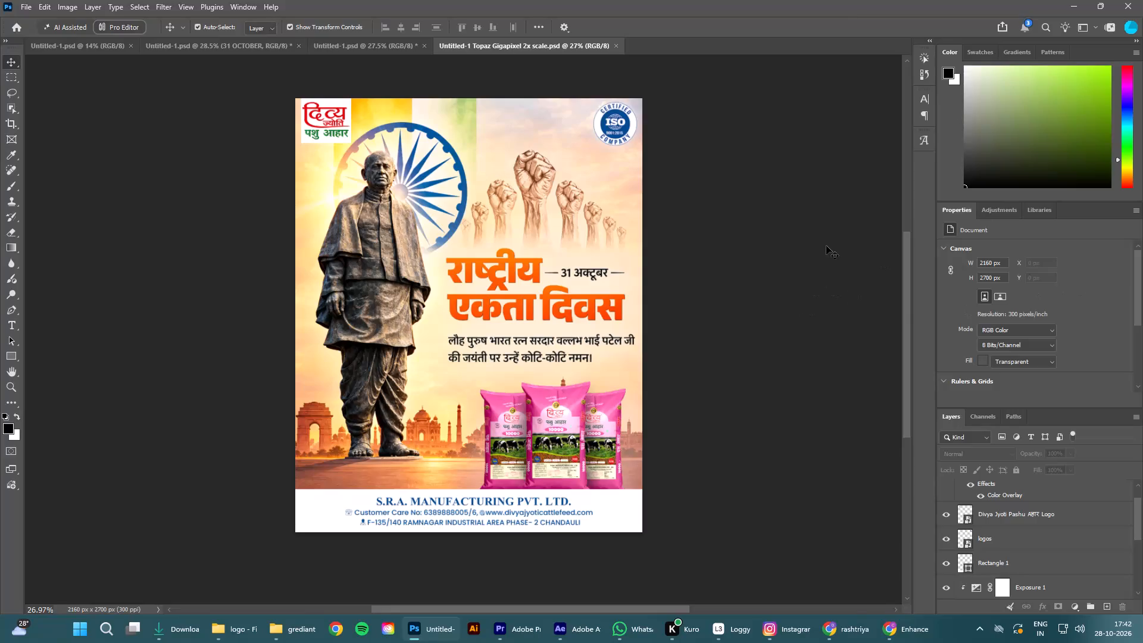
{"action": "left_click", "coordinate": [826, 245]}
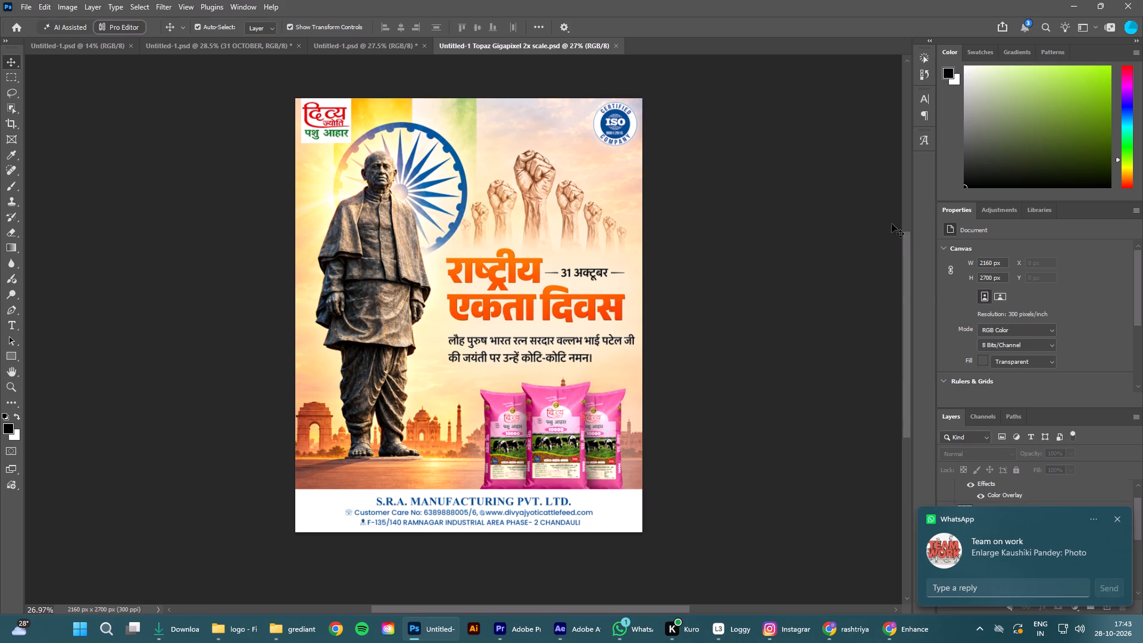
Dismiss the WhatsApp notification covering the layer list.
{"action": "left_click", "coordinate": [1117, 517]}
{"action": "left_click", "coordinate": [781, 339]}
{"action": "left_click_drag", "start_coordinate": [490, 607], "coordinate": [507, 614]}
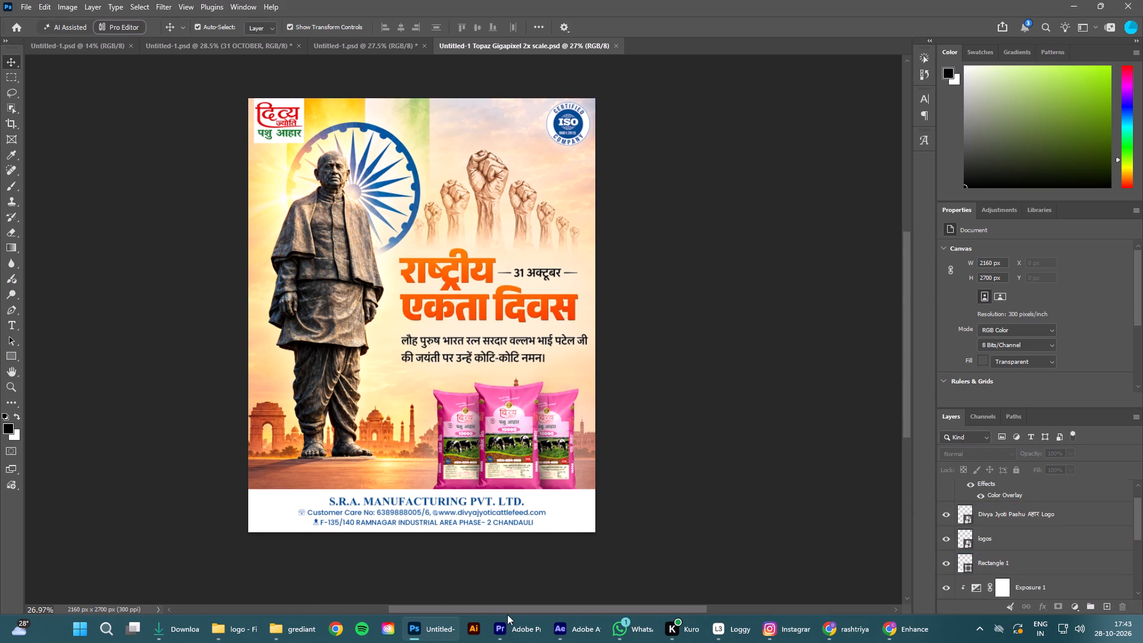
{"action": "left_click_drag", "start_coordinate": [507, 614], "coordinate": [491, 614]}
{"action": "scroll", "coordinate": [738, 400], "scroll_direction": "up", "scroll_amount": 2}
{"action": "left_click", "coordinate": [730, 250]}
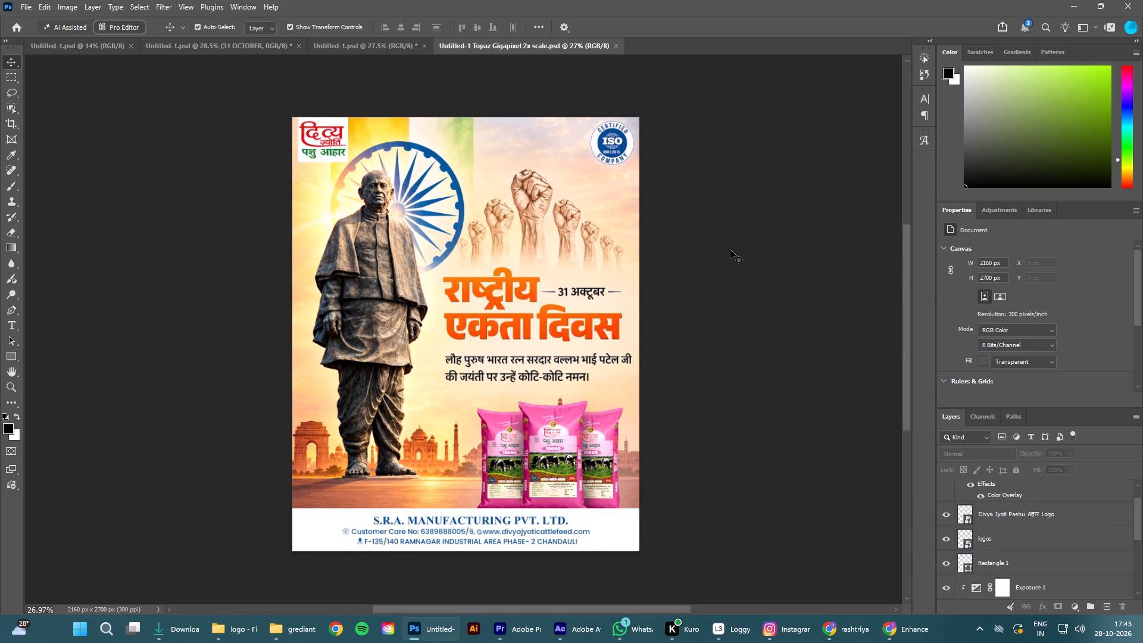
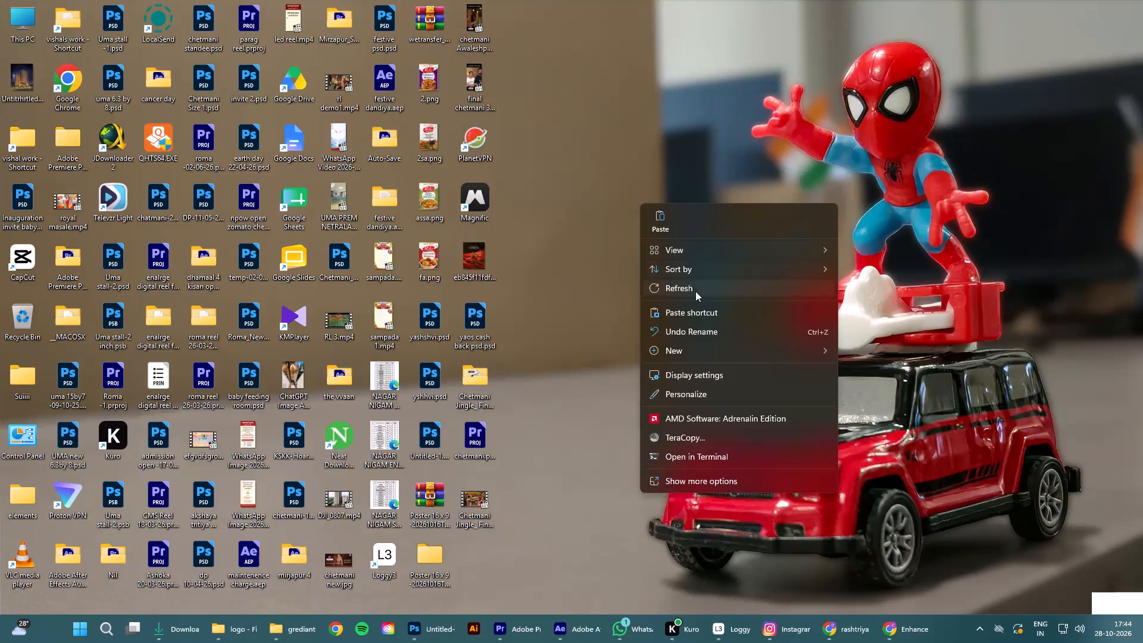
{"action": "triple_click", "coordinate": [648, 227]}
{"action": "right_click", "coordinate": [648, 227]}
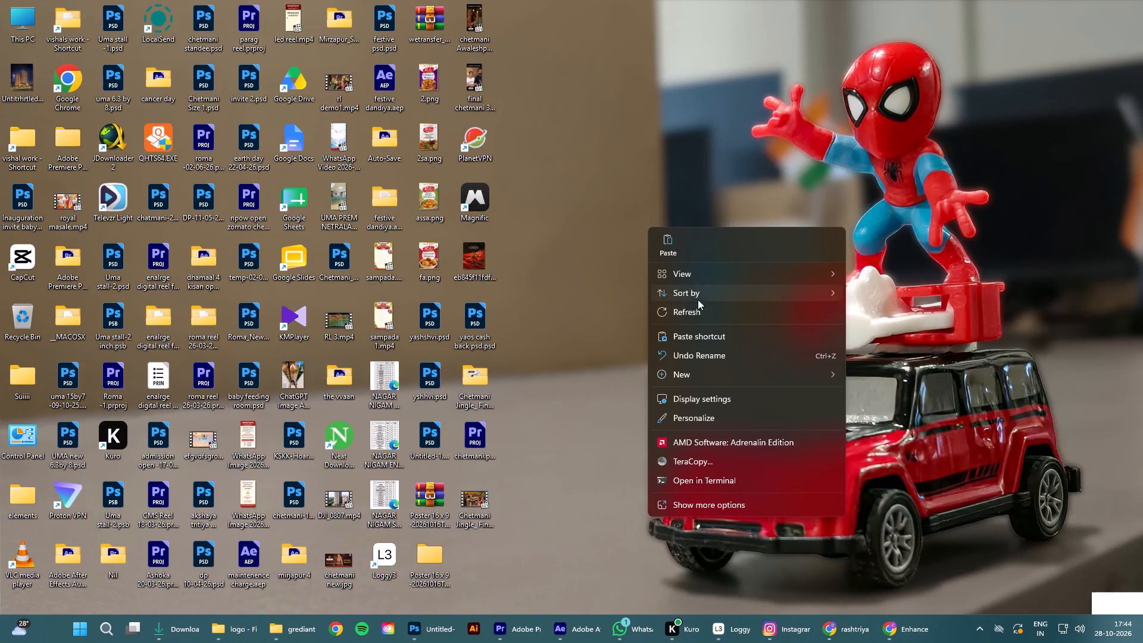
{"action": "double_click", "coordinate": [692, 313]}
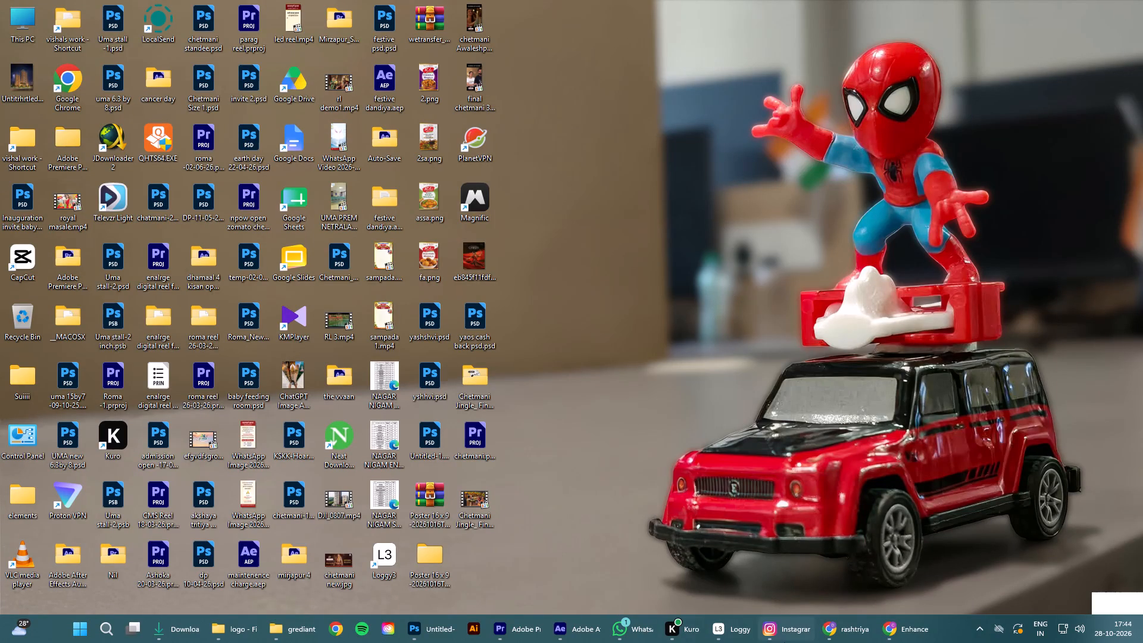